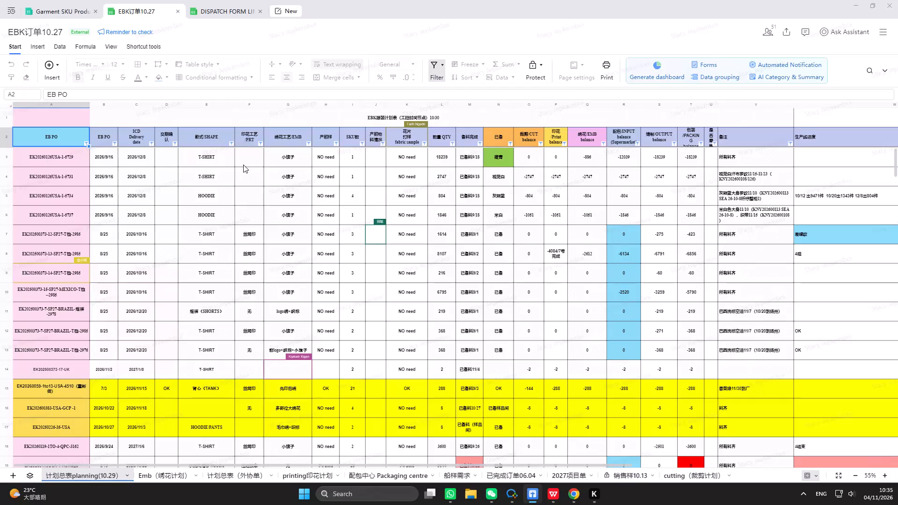
# Switch from the EBK订单10.27 order plan to the DISPATCH FORM LINE WISE spreadsheet to view the target dispatch form.
pyautogui.scroll(8, 244, 165)
pyautogui.click(226, 8)
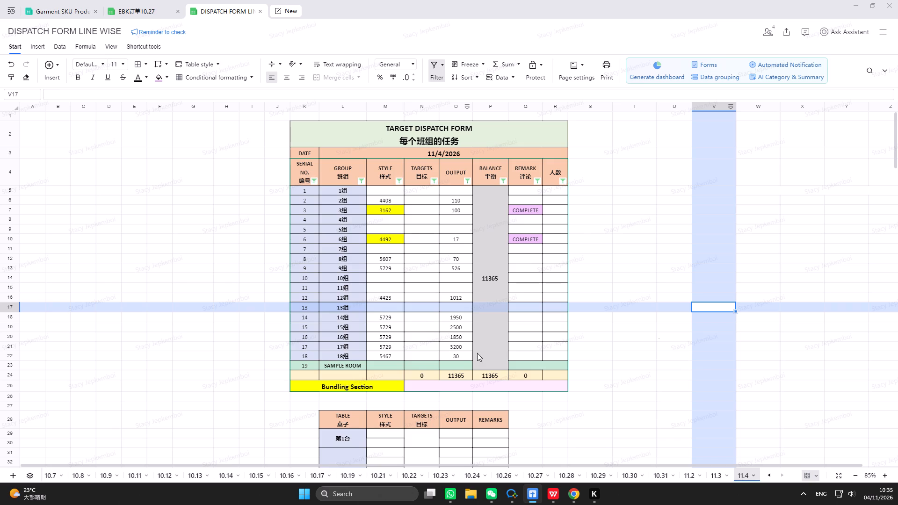
# Inspect the OUTPUT entry for 17组, style 5729, in the 11.4 target dispatch form.
pyautogui.click(461, 349)
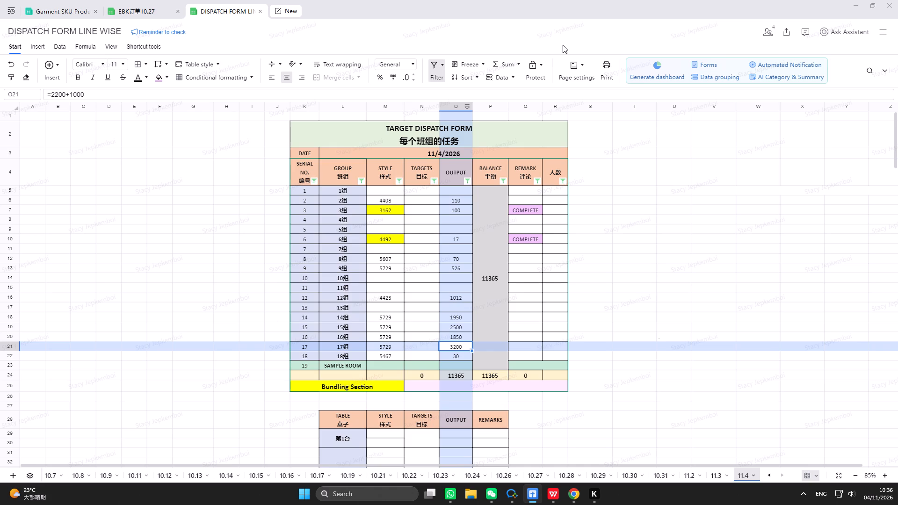
# Switch to Google Chrome and bring up the already open LinkedIn feed.
pyautogui.click(573, 493)
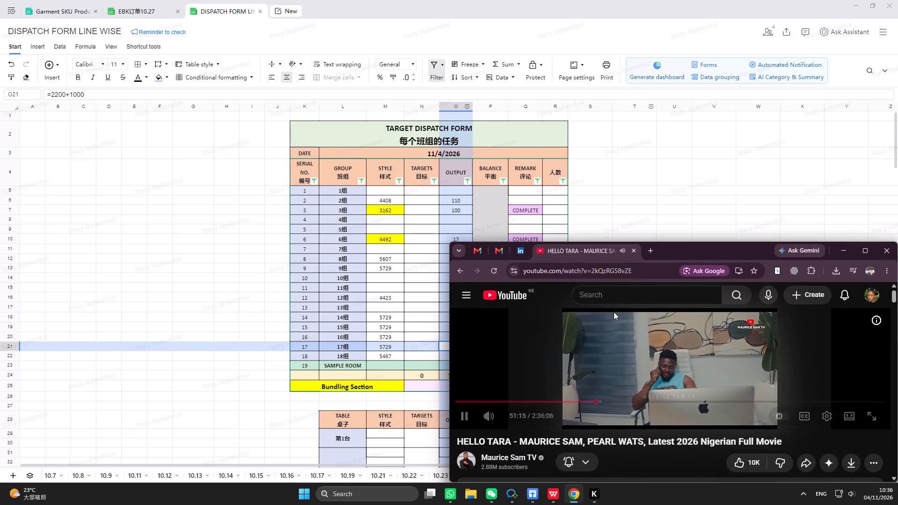
pyautogui.click(522, 256)
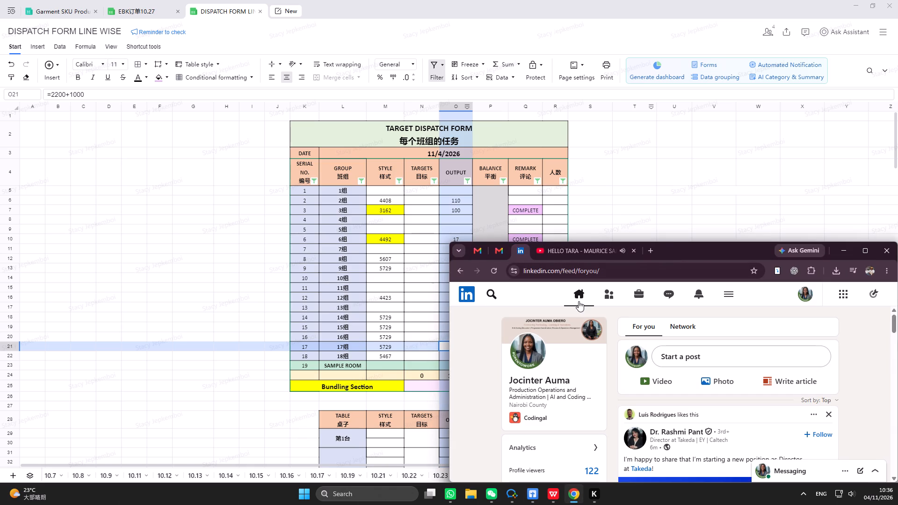
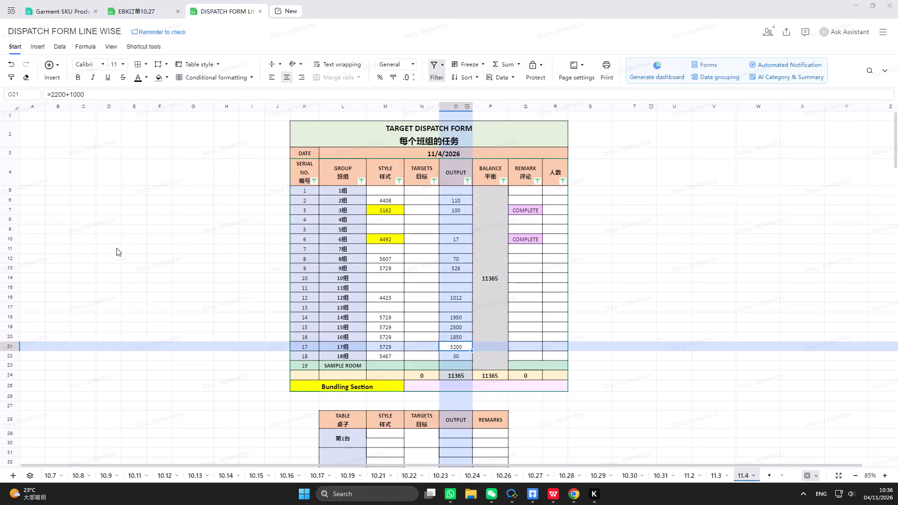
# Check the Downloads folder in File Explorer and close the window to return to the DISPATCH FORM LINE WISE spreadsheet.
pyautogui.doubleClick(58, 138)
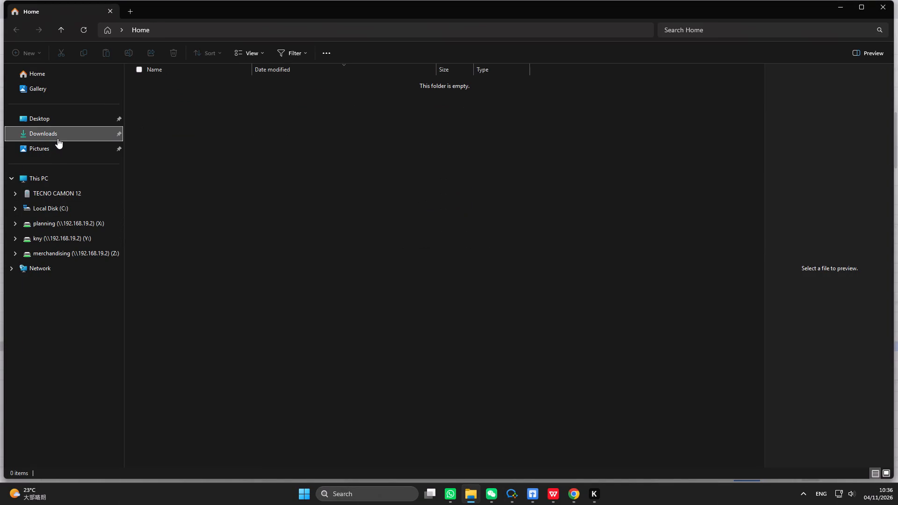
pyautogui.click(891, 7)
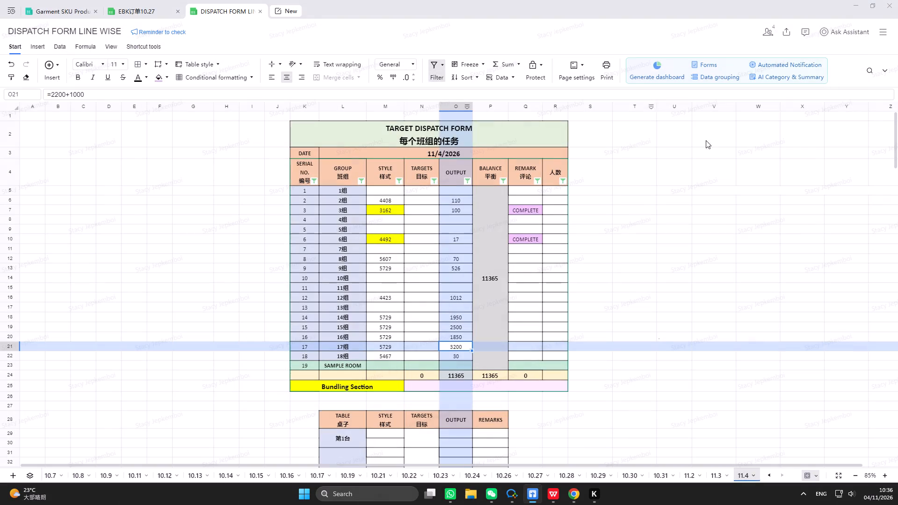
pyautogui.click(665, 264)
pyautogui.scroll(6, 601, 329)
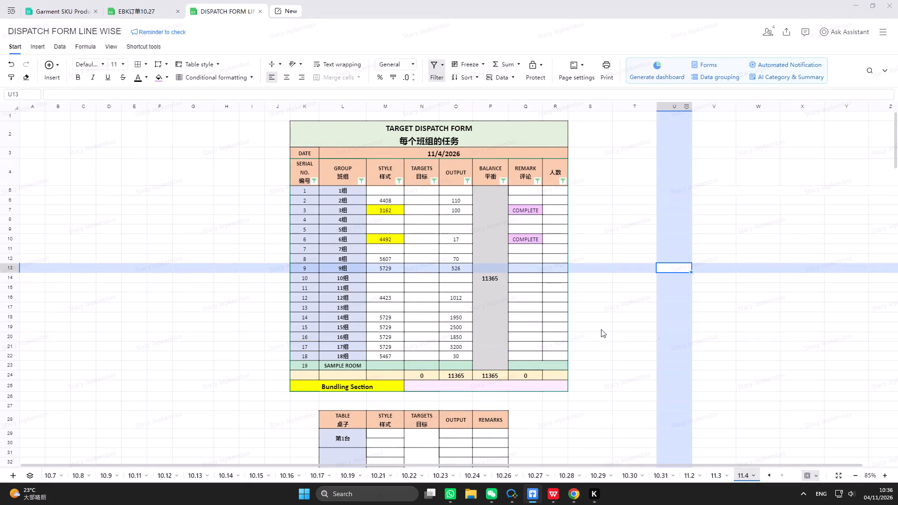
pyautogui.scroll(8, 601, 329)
# Switch to the EBK订单10.27 order plan and examine the INPUT balance entries from the 2985 orders down to the HQAP hoodie orders.
pyautogui.click(126, 12)
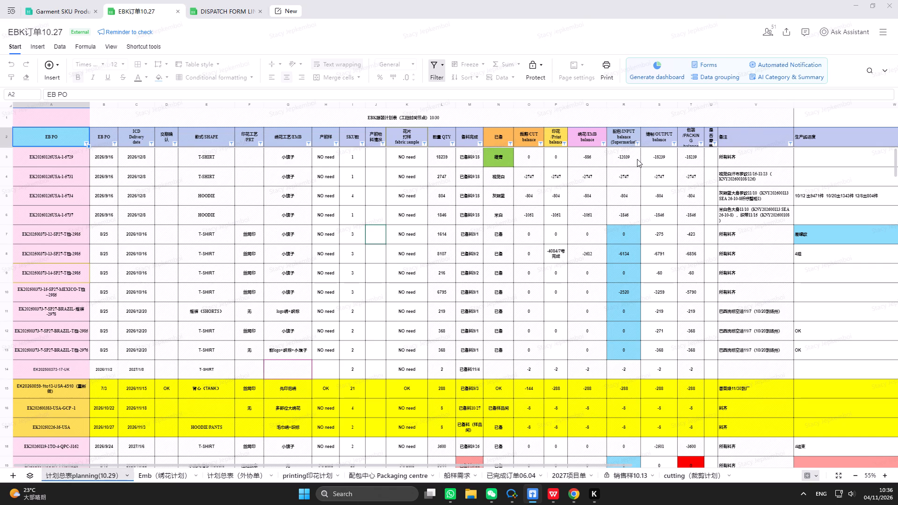
pyautogui.click(636, 254)
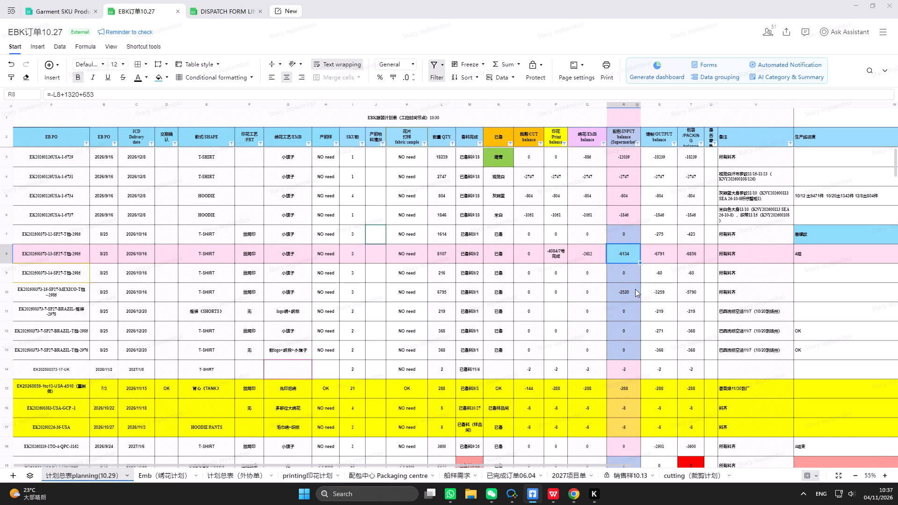
pyautogui.click(630, 297)
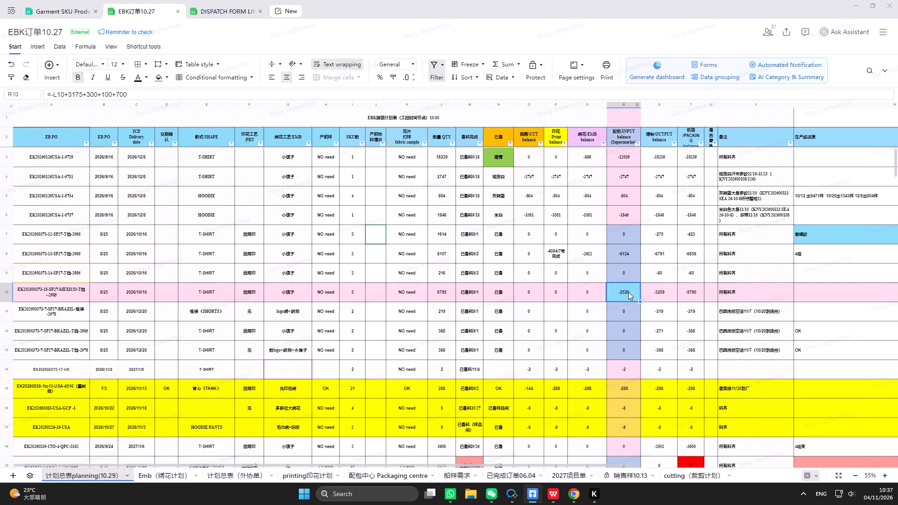
pyautogui.scroll(-6, 628, 292)
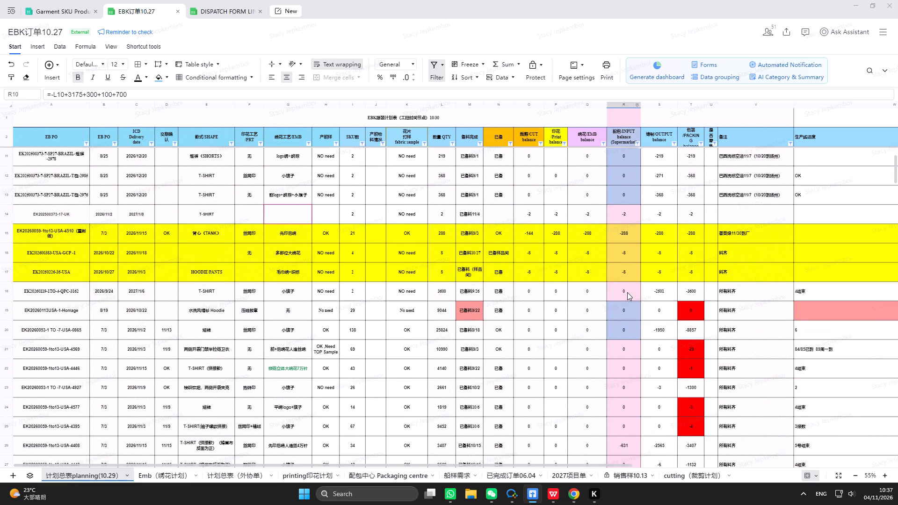
pyautogui.scroll(-8, 627, 292)
pyautogui.click(623, 241)
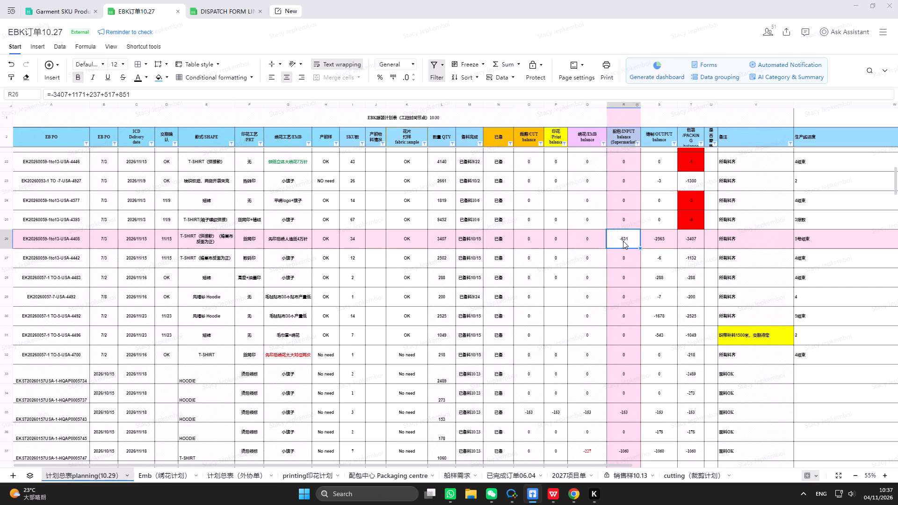
pyautogui.scroll(1, 623, 241)
pyautogui.scroll(-6, 623, 241)
pyautogui.click(631, 323)
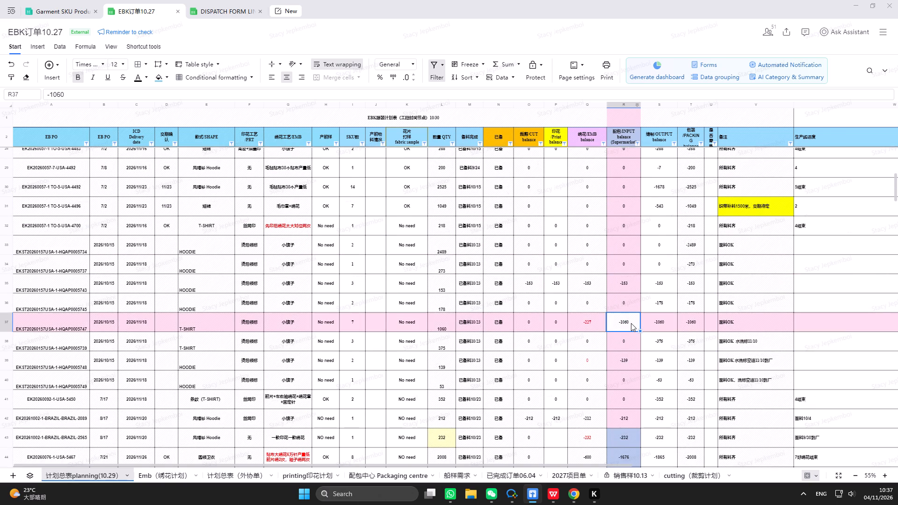
pyautogui.click(636, 365)
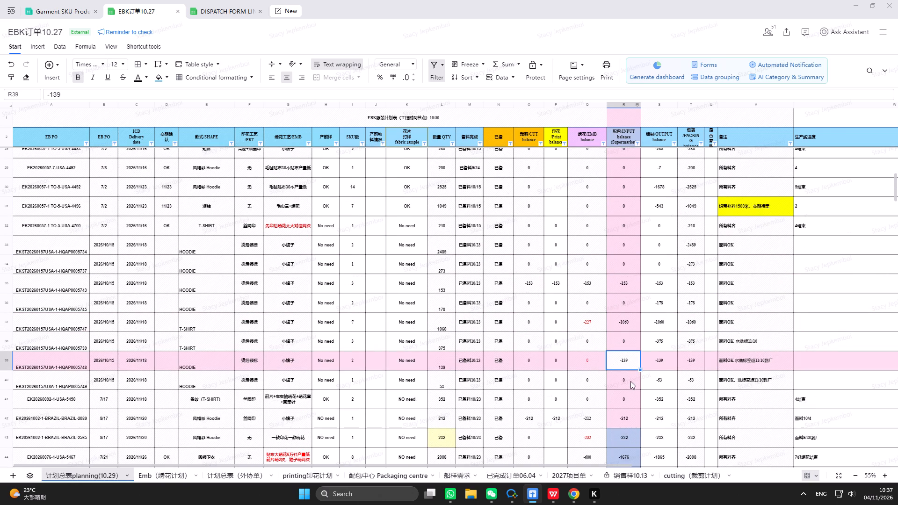
# Examine the INPUT balance entries of the remaining orders, including both 4423 tank orders, and recheck the rows above.
pyautogui.scroll(-8, 630, 349)
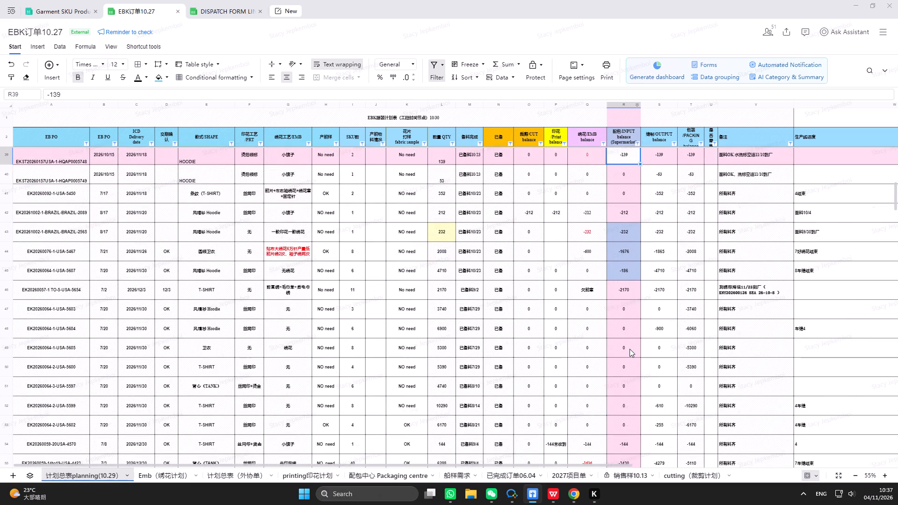
pyautogui.scroll(-4, 630, 349)
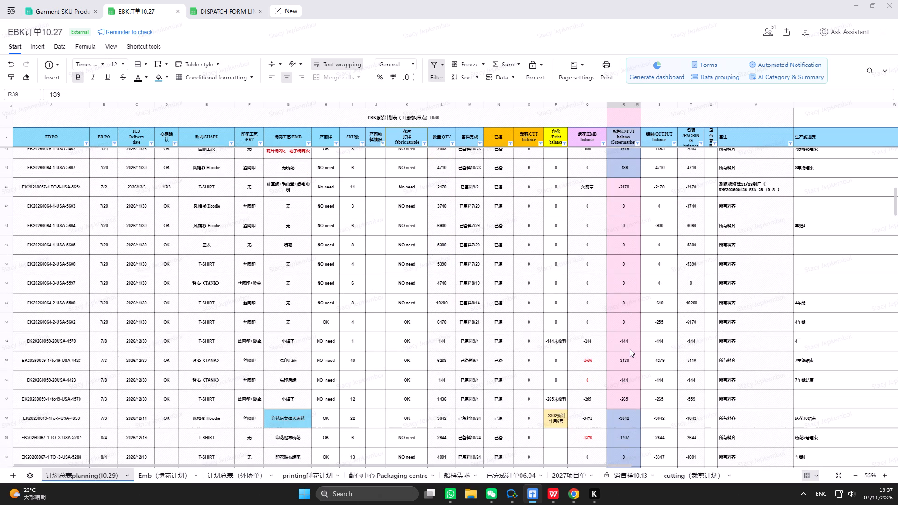
pyautogui.click(629, 383)
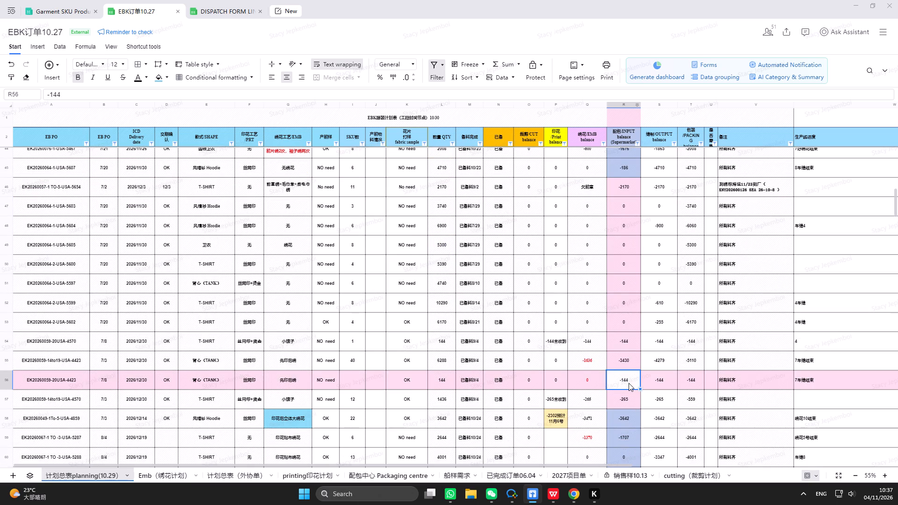
pyautogui.click(630, 359)
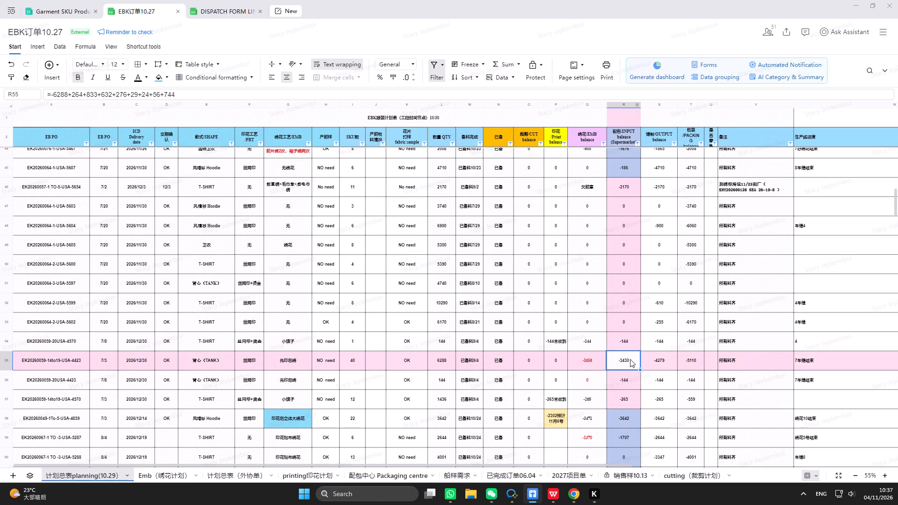
pyautogui.scroll(-2, 630, 359)
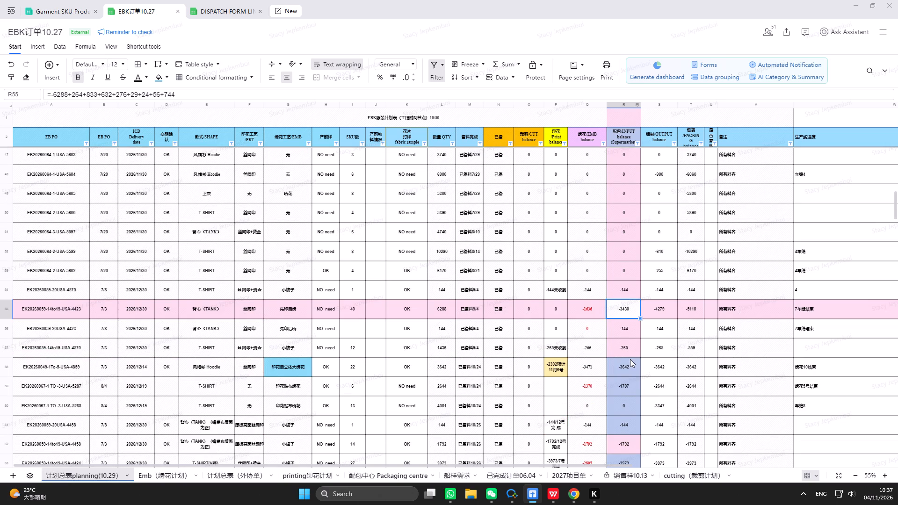
pyautogui.scroll(-3, 630, 359)
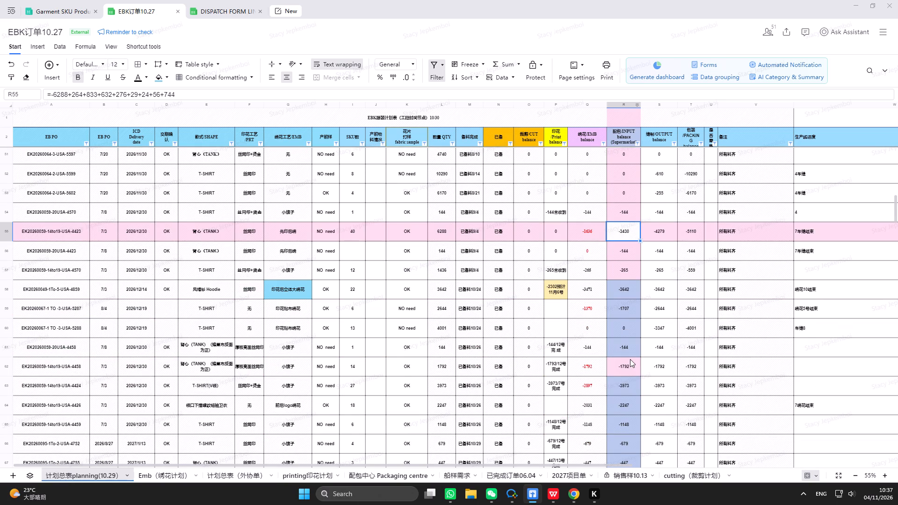
pyautogui.scroll(20, 630, 359)
pyautogui.scroll(5, 630, 359)
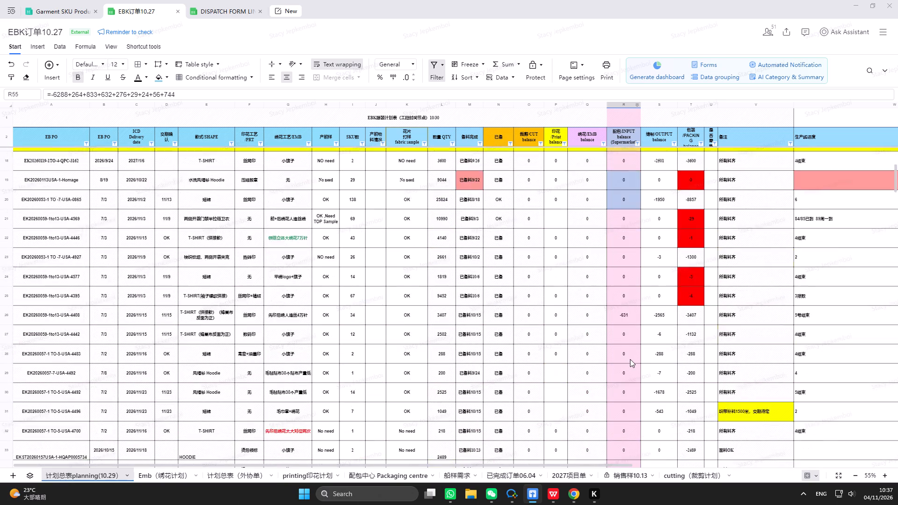
pyautogui.scroll(20, 630, 359)
pyautogui.scroll(15, 630, 359)
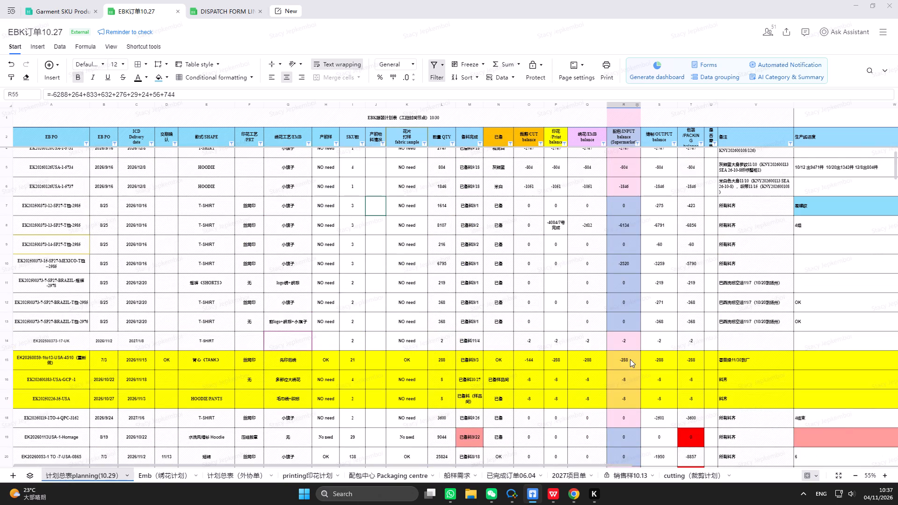
pyautogui.scroll(-8, 630, 359)
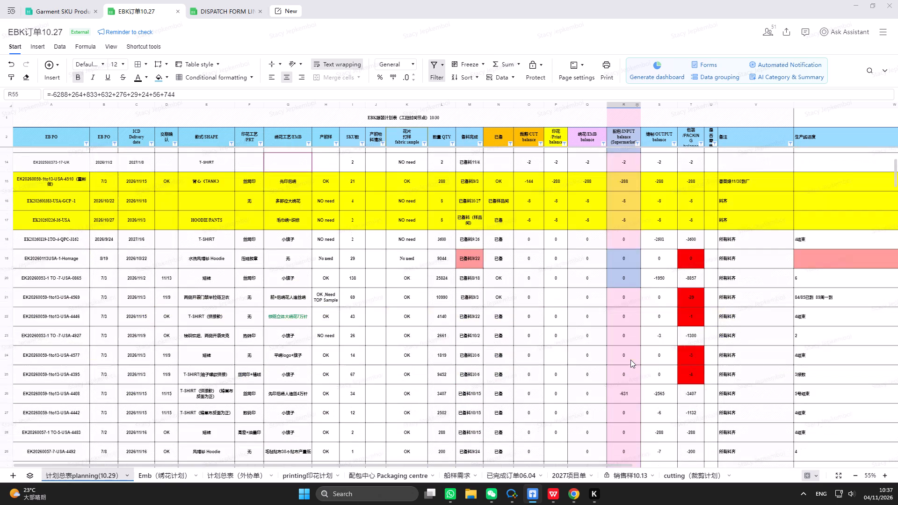
# Check the 11/4/2026 dispatch form, and return to the order plan to inspect the INPUT balance of the 20USA-4423 order.
pyautogui.click(218, 13)
pyautogui.scroll(3, 402, 269)
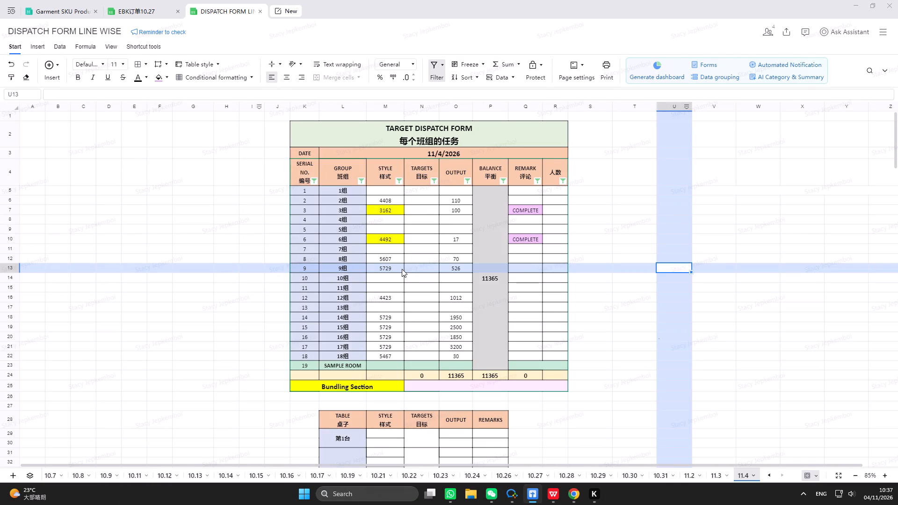
pyautogui.click(129, 2)
pyautogui.click(130, 5)
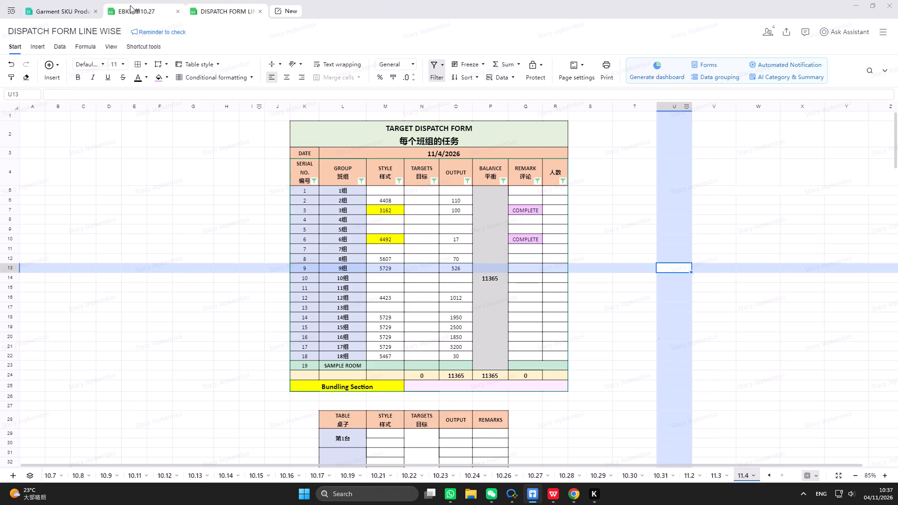
pyautogui.scroll(-14, 618, 382)
pyautogui.scroll(-10, 631, 384)
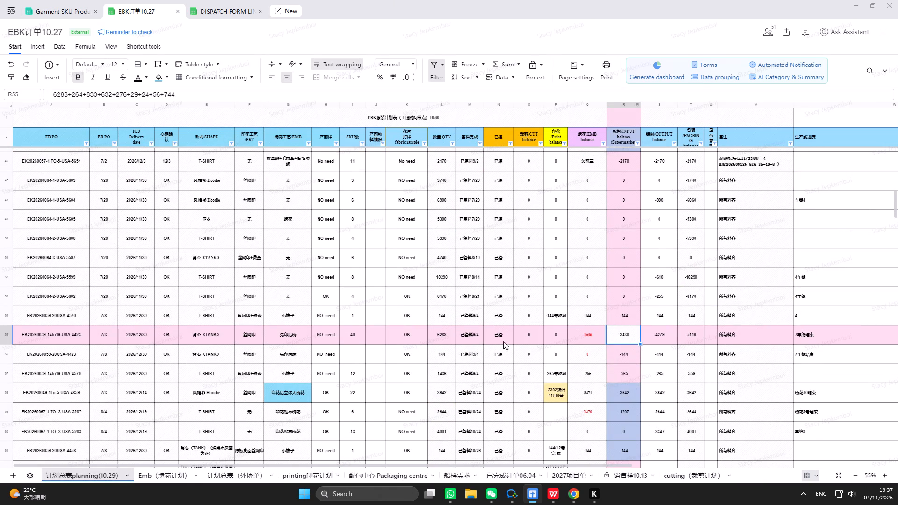
pyautogui.click(628, 361)
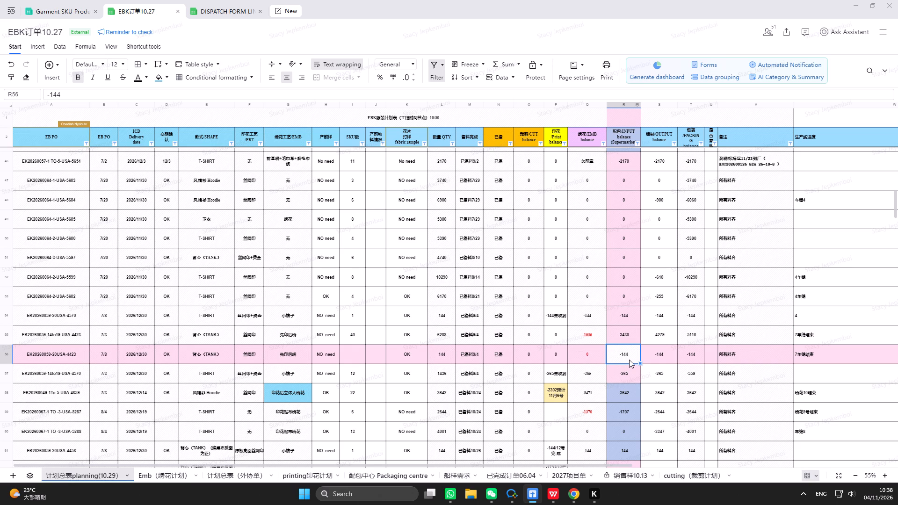
# Switch to the DISPATCH FORM LINE WISE spreadsheet and select the empty STYLE cell for 4组.
pyautogui.click(240, 12)
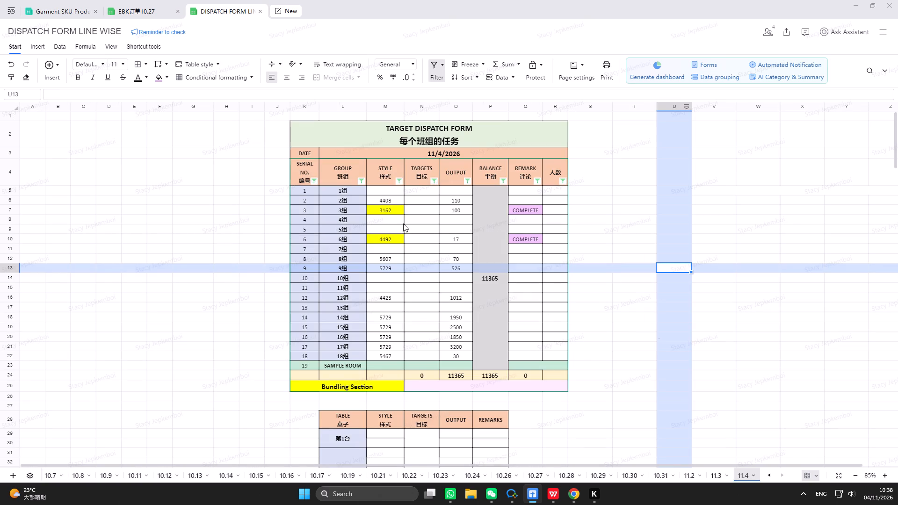
pyautogui.click(388, 222)
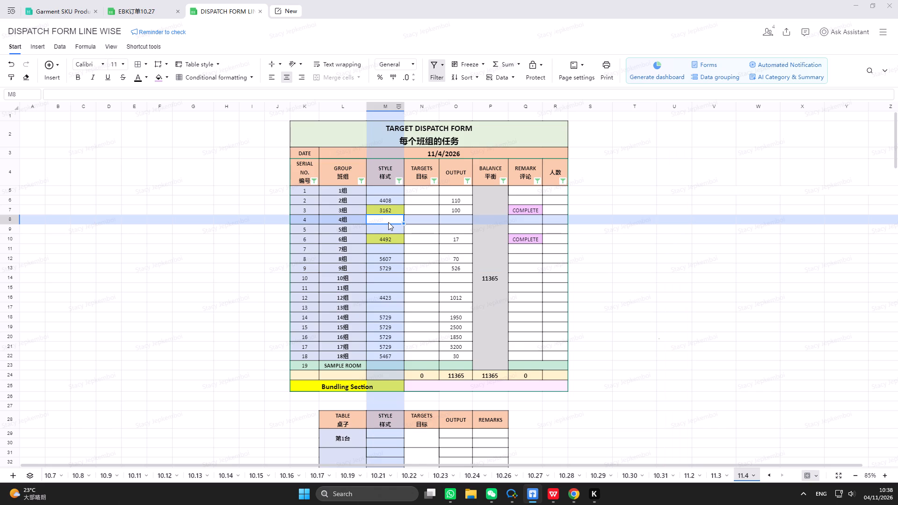
# In the EBK订单10.27 order plan, filter the EB PO column to the orders matching 373.
pyautogui.click(129, 10)
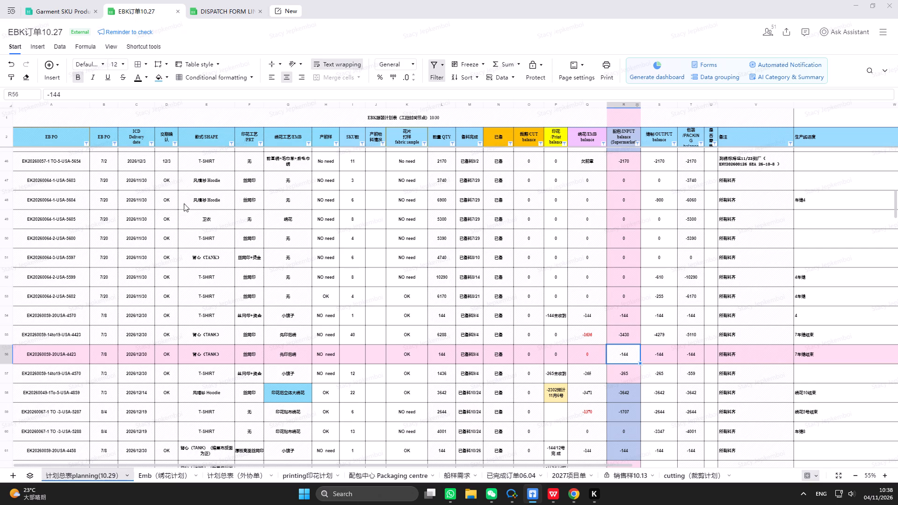
pyautogui.click(86, 145)
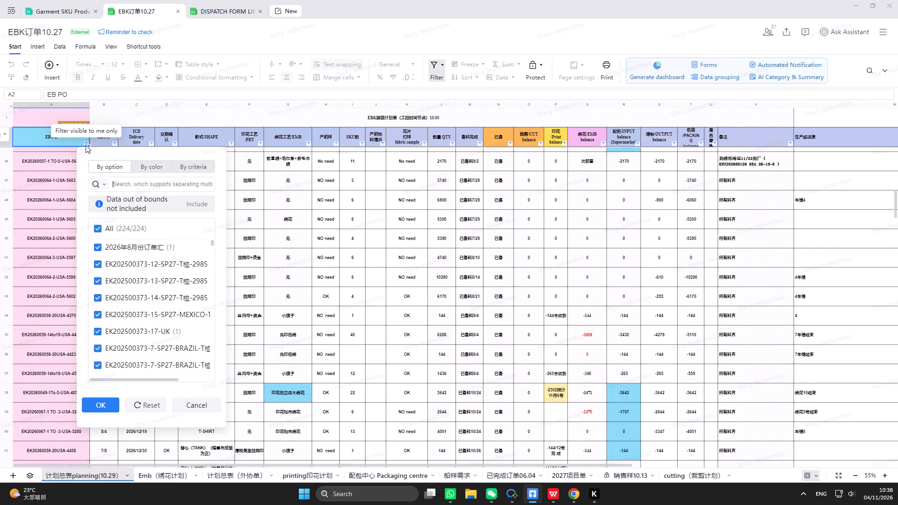
pyautogui.write('373')
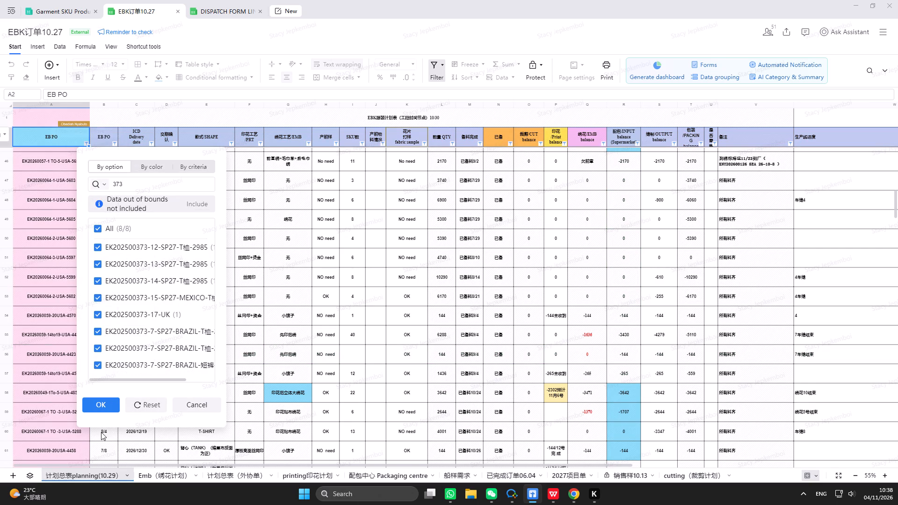
pyautogui.click(107, 405)
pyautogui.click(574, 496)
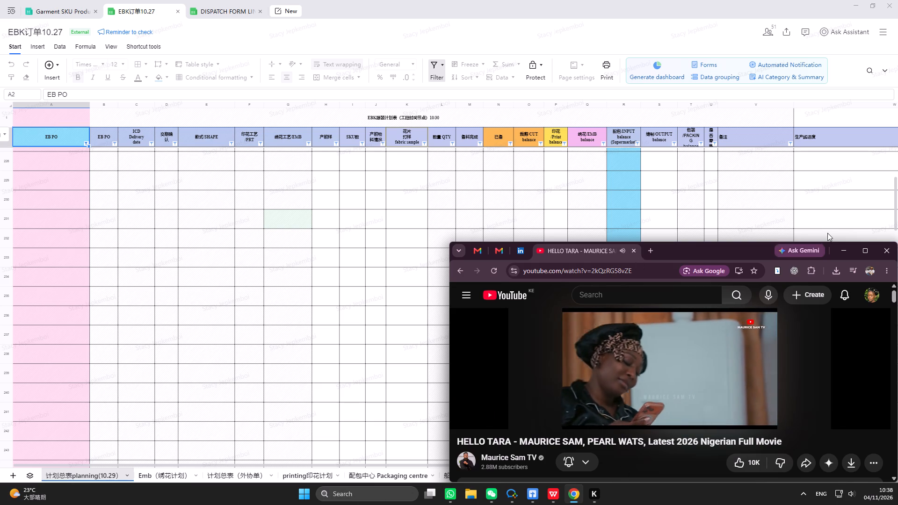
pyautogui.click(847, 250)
# Inspect the INPUT balance formulas of the SP27-MEXICO and 373-13 orders in the filtered list.
pyautogui.scroll(14, 656, 226)
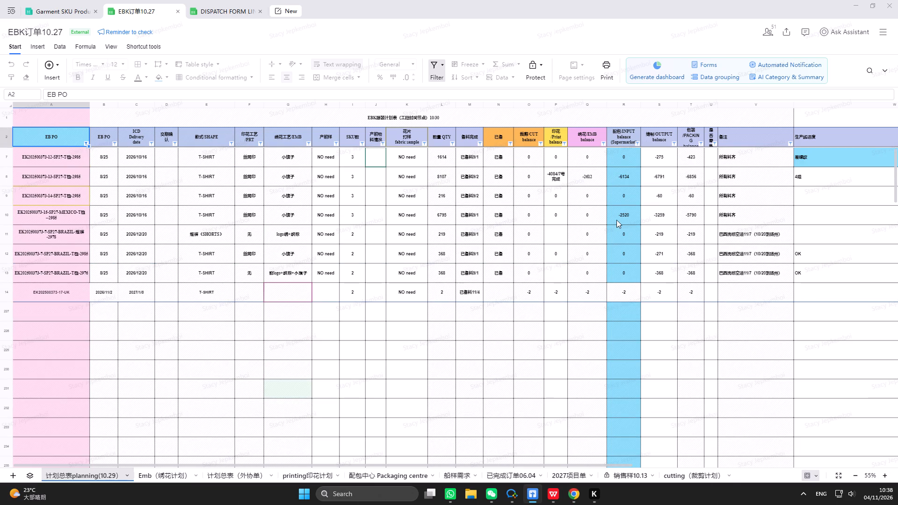
pyautogui.click(619, 215)
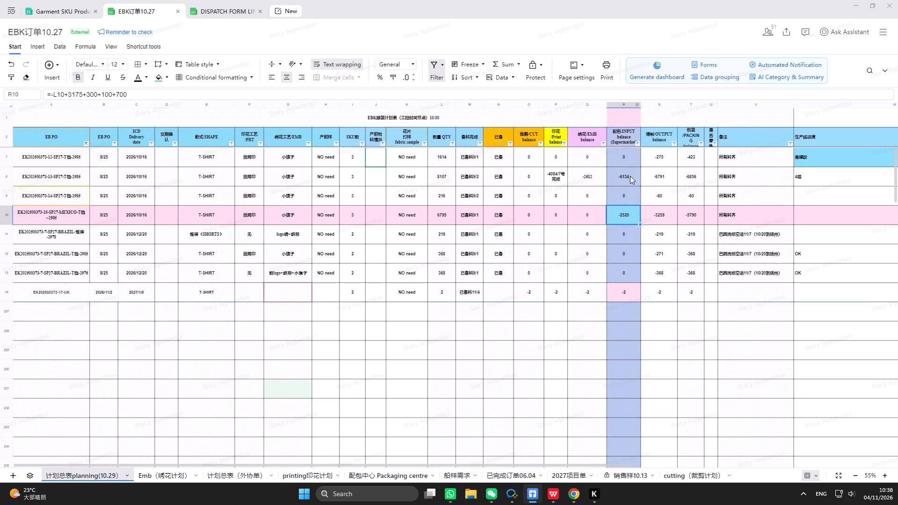
pyautogui.click(630, 176)
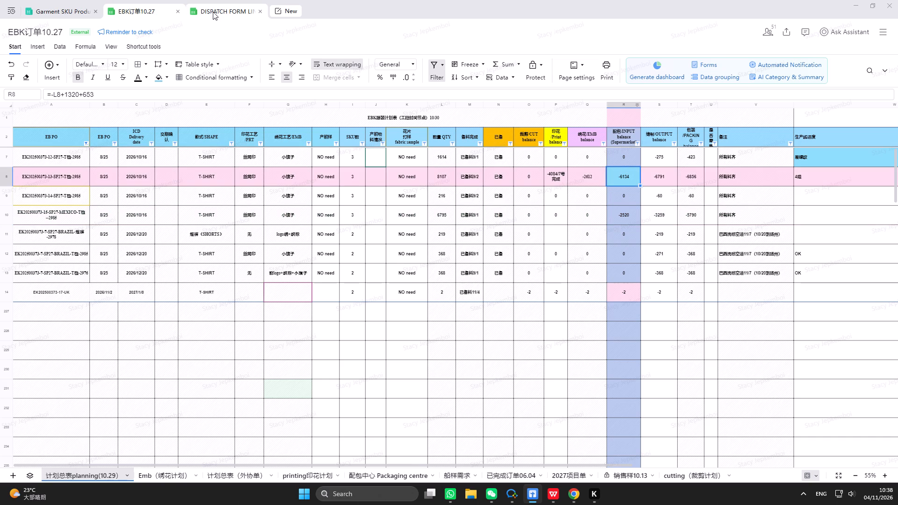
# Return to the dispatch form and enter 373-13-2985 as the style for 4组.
pyautogui.click(213, 12)
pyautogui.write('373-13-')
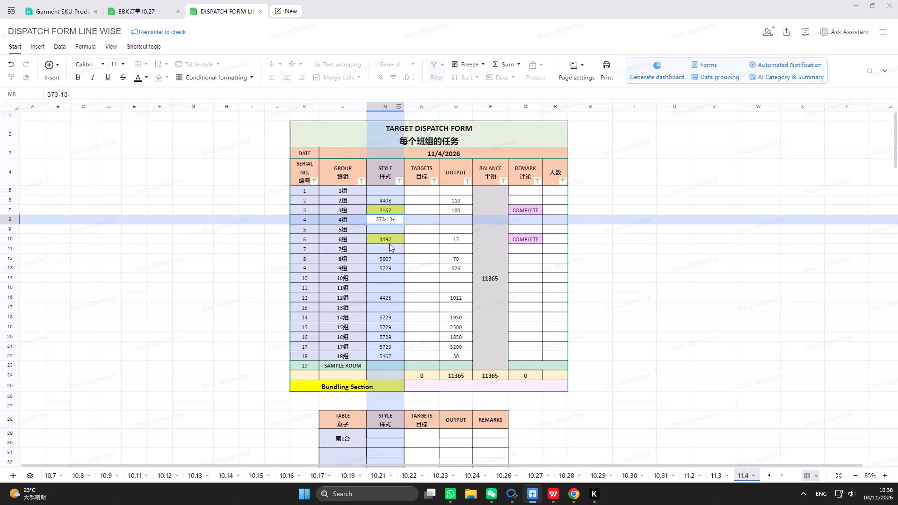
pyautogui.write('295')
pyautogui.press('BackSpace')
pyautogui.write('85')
# Enter the 4组 output on the dispatch form as the formula =47+273+825+50+278.
pyautogui.click(446, 218)
pyautogui.press('=')
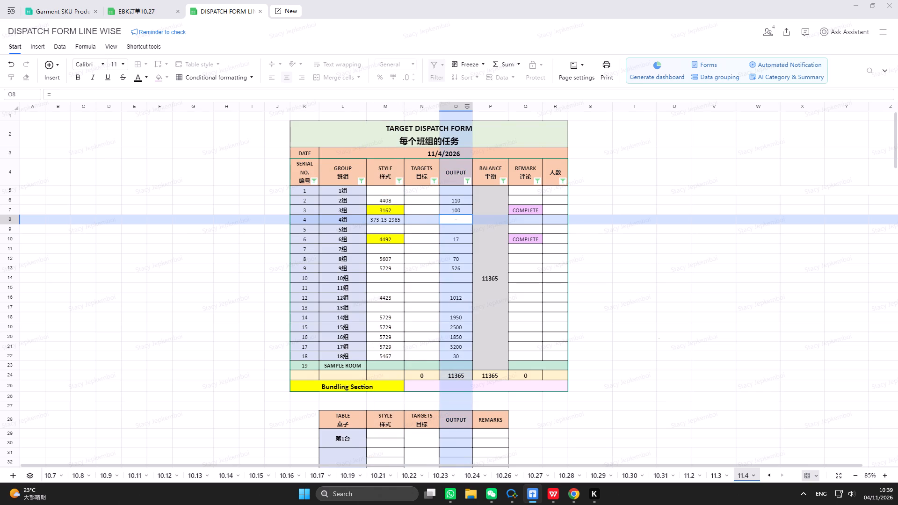
pyautogui.write('47+273')
pyautogui.press('+')
pyautogui.write('825')
pyautogui.write('+50+27')
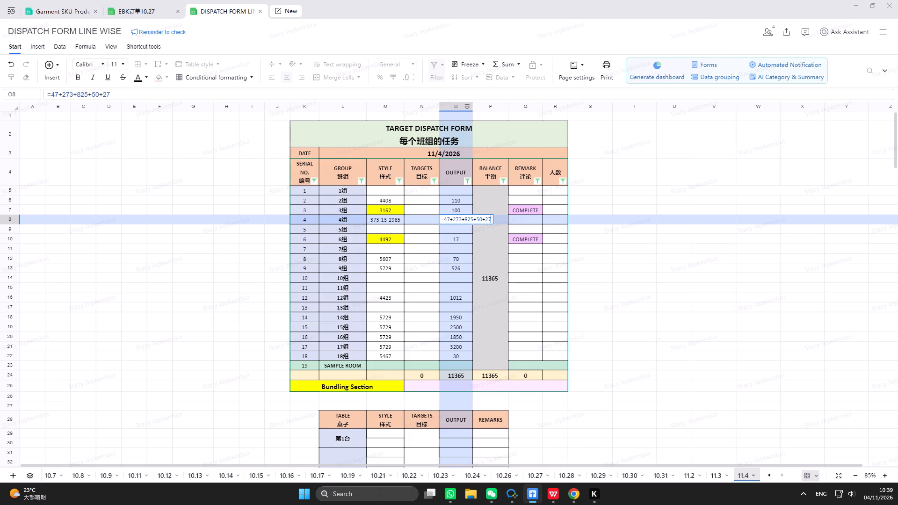
pyautogui.press('8')
pyautogui.press('Return')
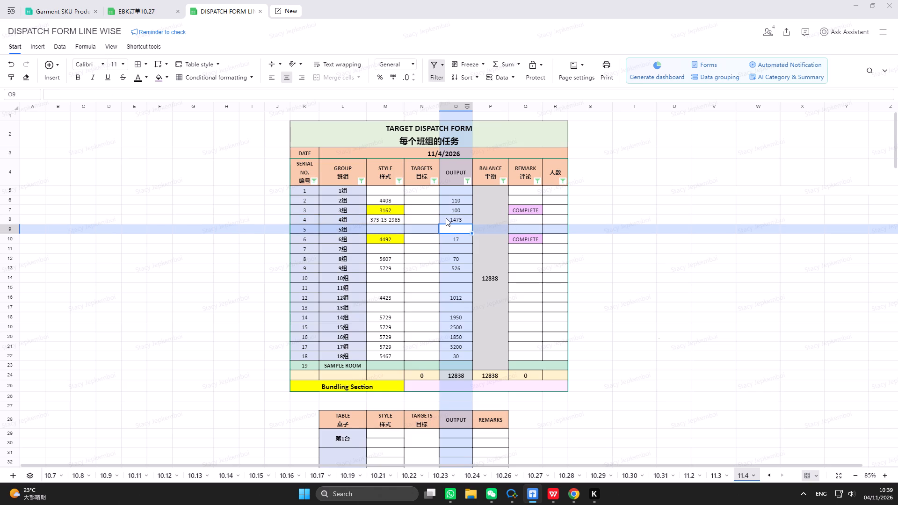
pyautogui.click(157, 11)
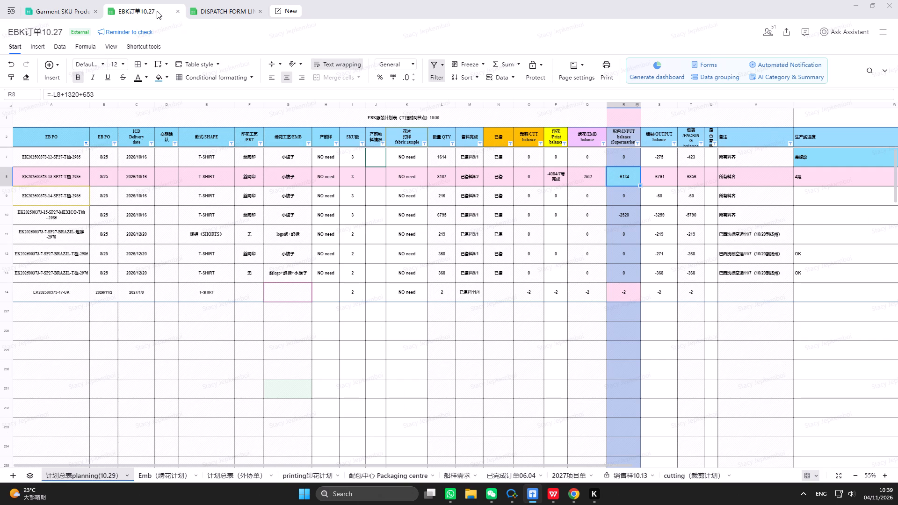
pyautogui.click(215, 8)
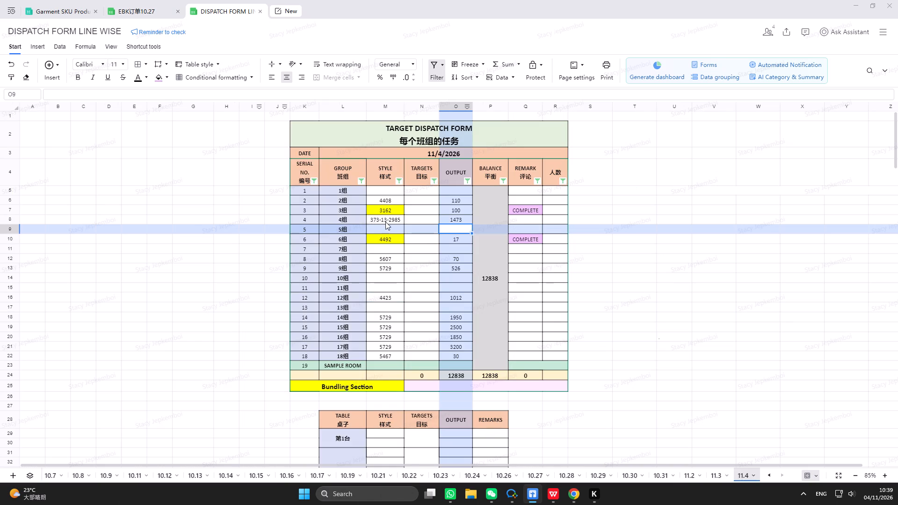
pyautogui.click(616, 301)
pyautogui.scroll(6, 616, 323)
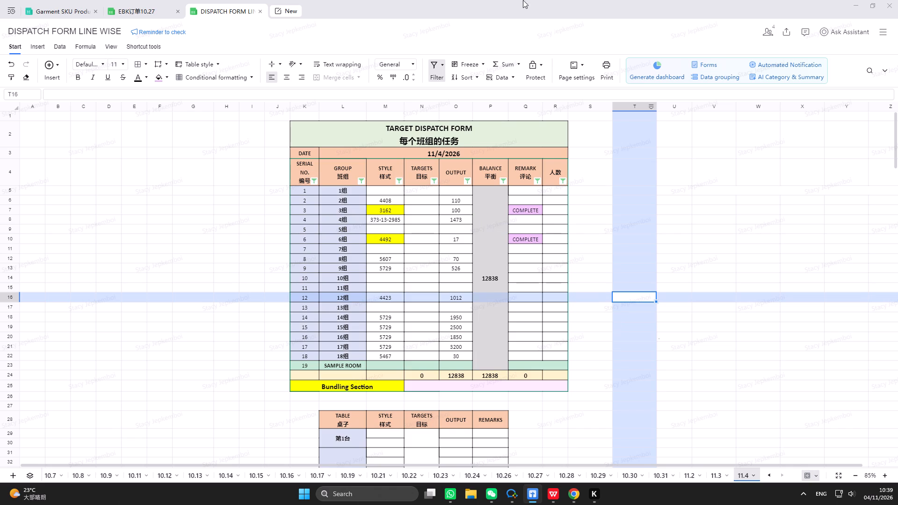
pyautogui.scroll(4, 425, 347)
# Reset the EB PO column filter in the EBK订单10.27 order plan and return to the DISPATCH FORM LINE WISE spreadsheet.
pyautogui.click(132, 15)
pyautogui.scroll(4, 259, 164)
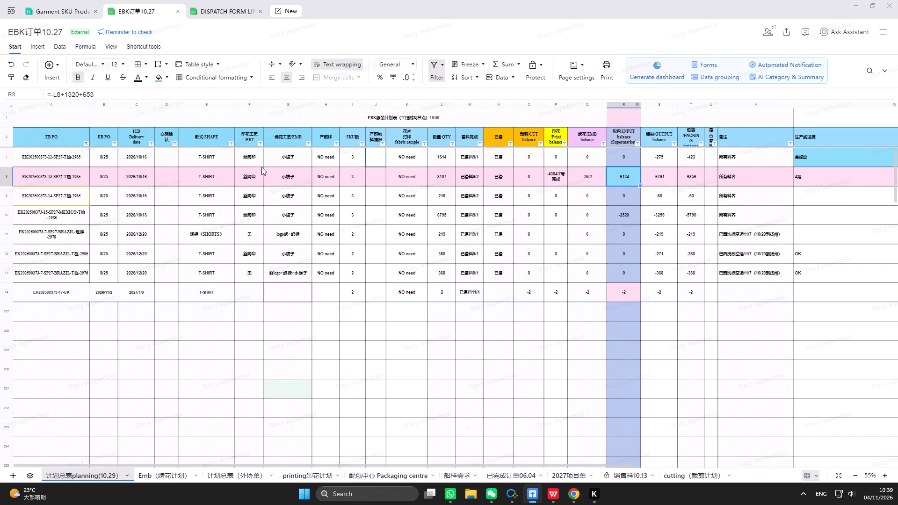
pyautogui.click(87, 143)
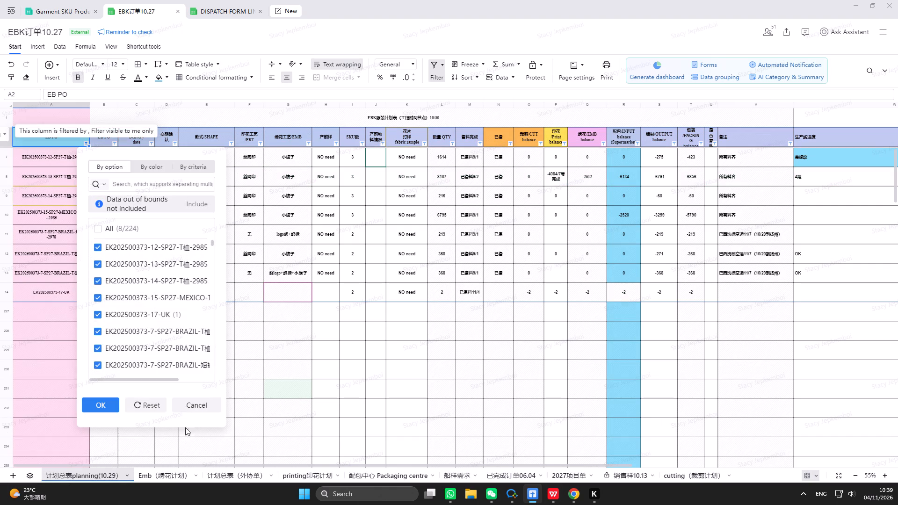
pyautogui.click(151, 405)
pyautogui.click(73, 15)
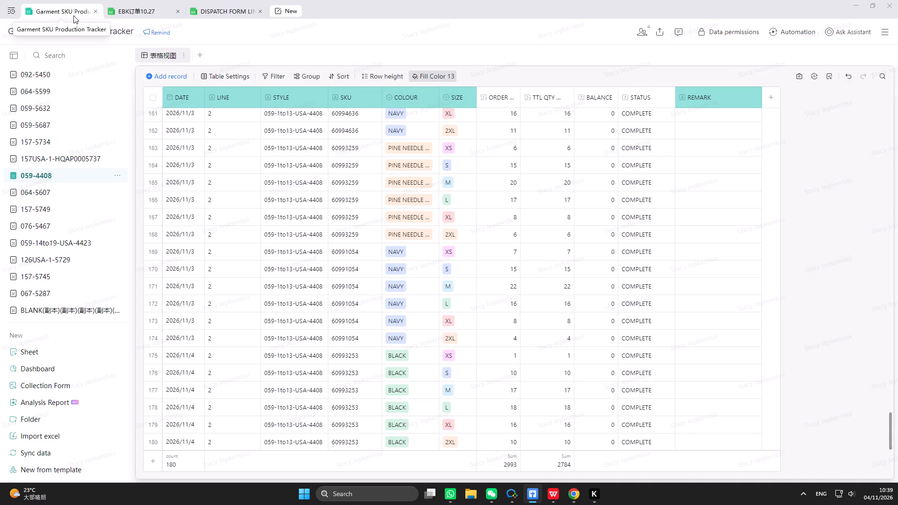
pyautogui.click(224, 7)
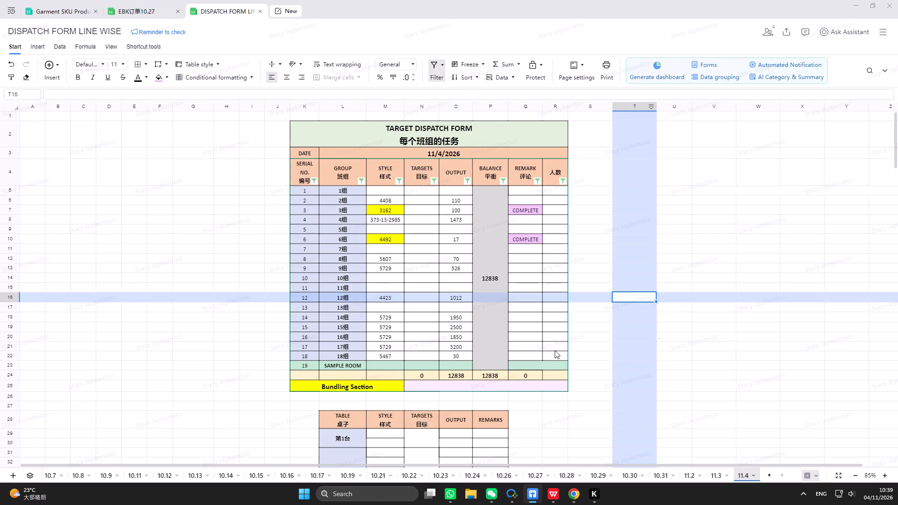
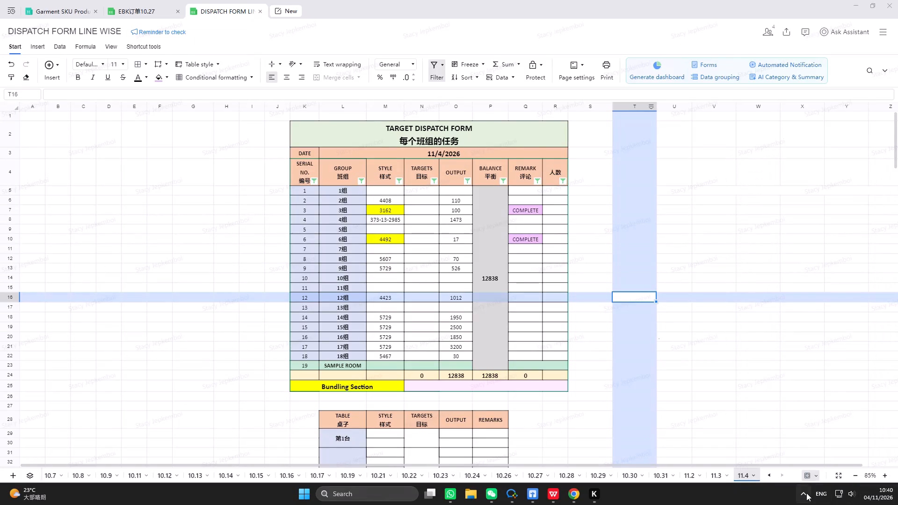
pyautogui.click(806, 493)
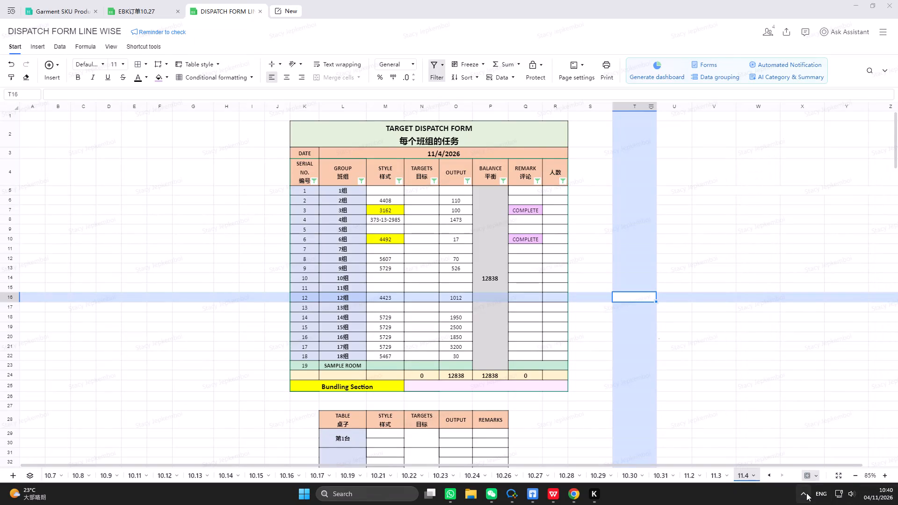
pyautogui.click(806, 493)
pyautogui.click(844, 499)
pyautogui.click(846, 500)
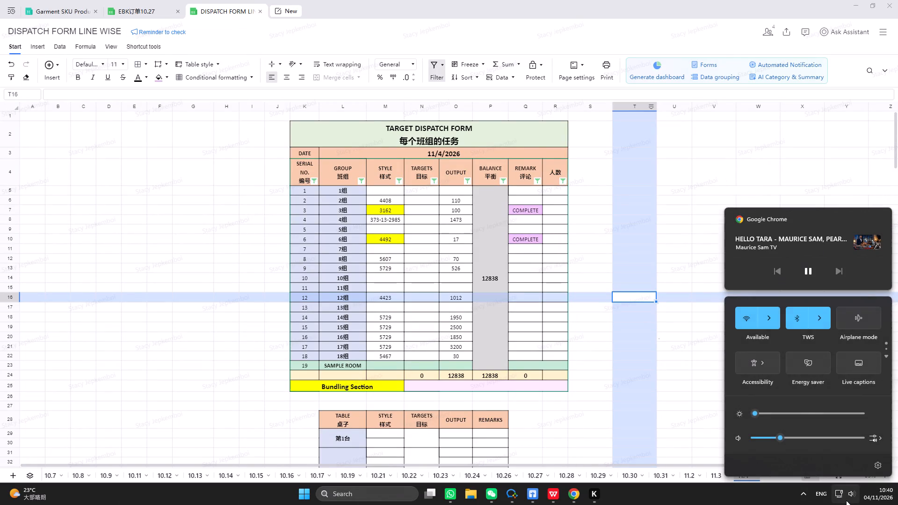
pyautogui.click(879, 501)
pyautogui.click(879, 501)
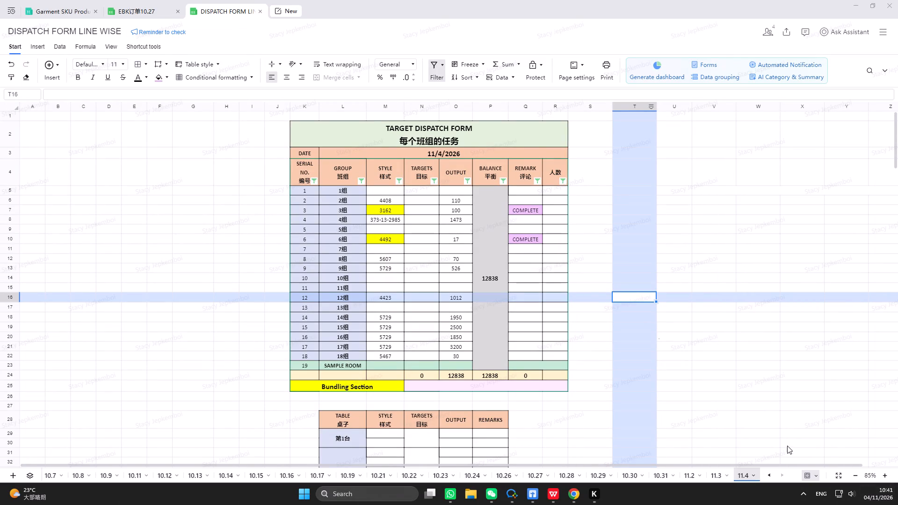
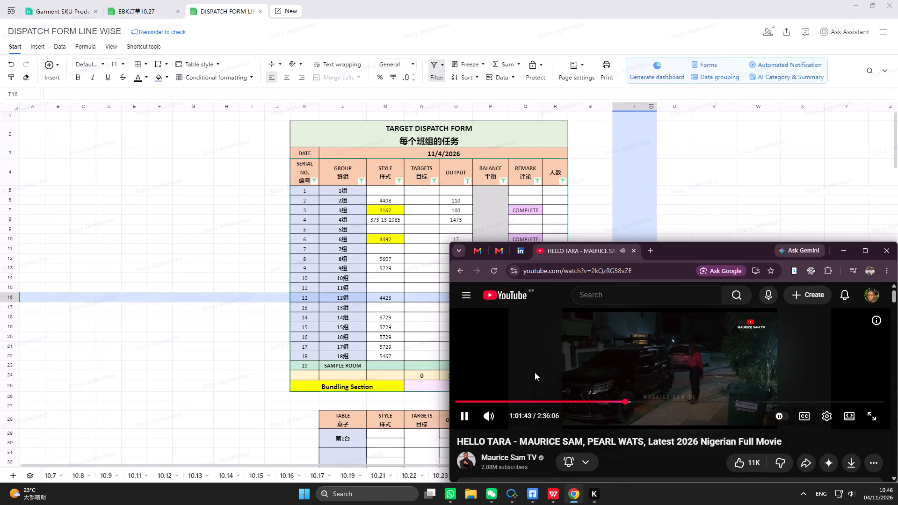
# Switch to the open LinkedIn page and refresh its home feed to view new posts.
pyautogui.click(518, 258)
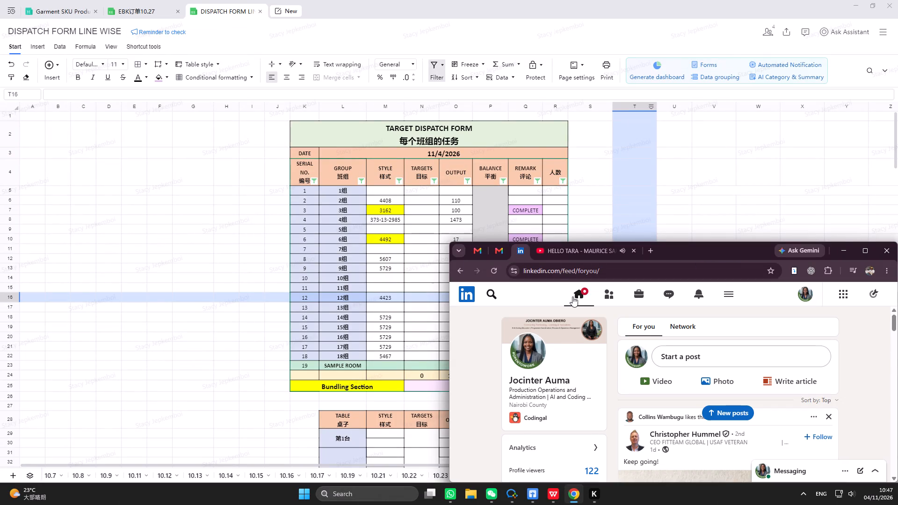
pyautogui.click(572, 296)
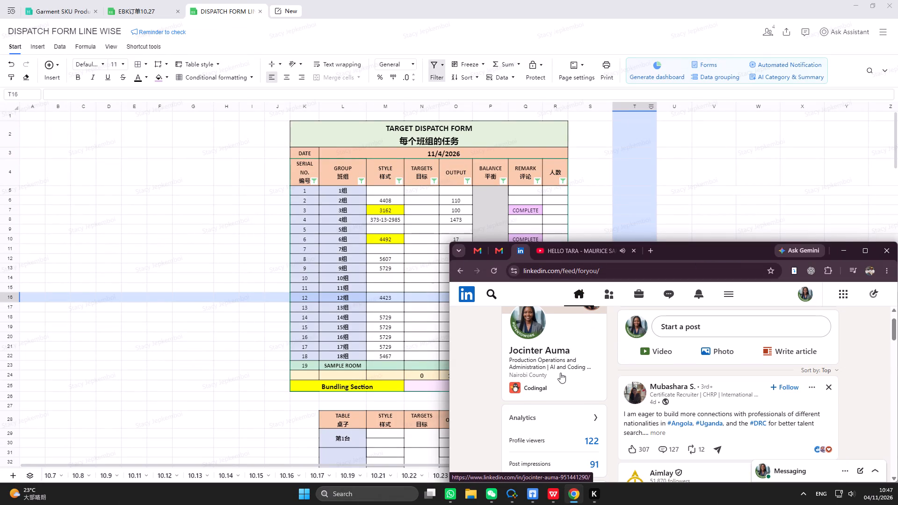
# Expand and read the full text of the first feed post, about connecting with professionals in Angola, Uganda and the DRC.
pyautogui.scroll(3, 682, 400)
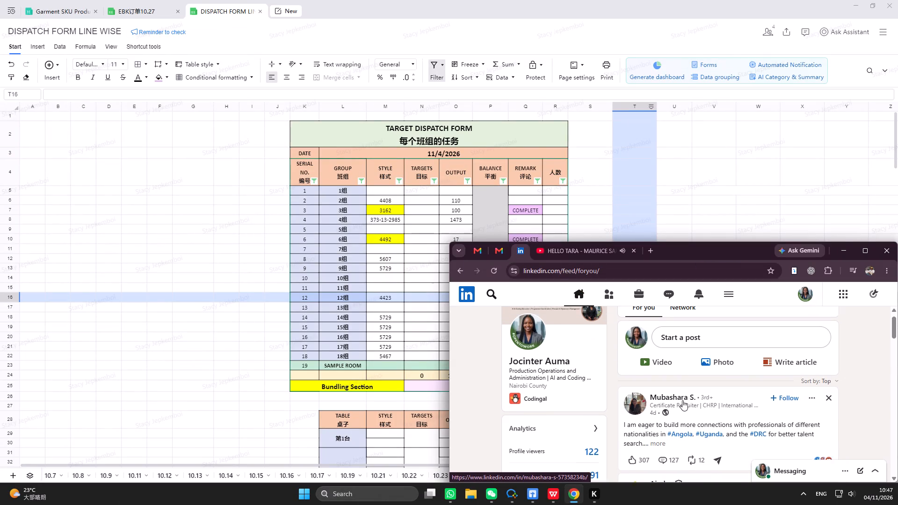
pyautogui.scroll(6, 682, 400)
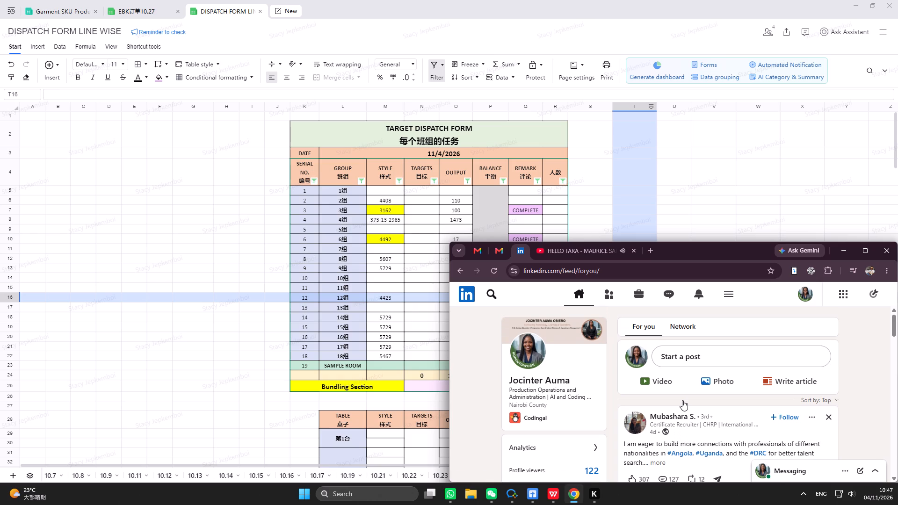
pyautogui.scroll(-1, 682, 400)
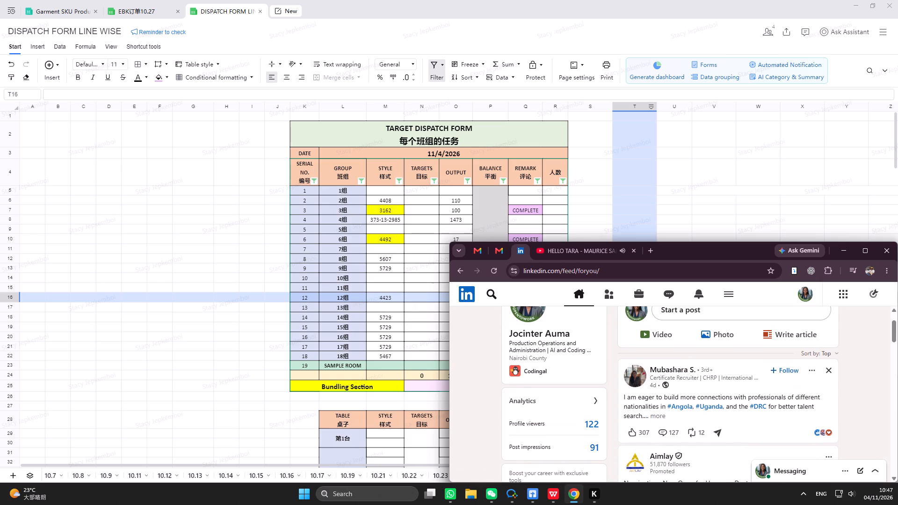
pyautogui.scroll(5, 682, 400)
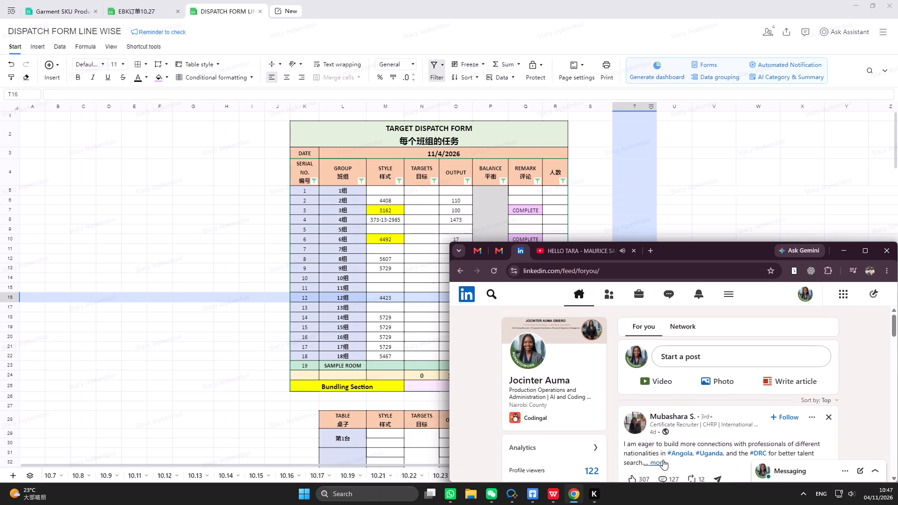
pyautogui.click(663, 460)
pyautogui.scroll(-2, 663, 460)
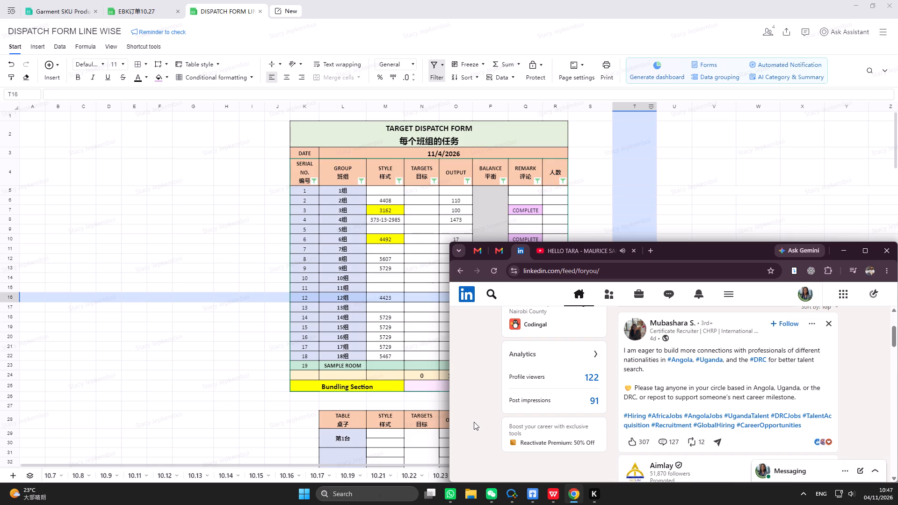
pyautogui.scroll(18, 641, 402)
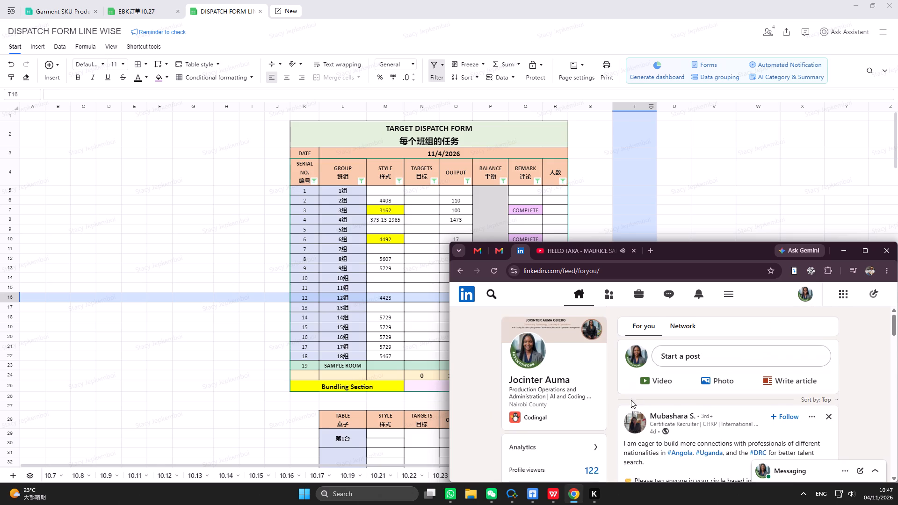
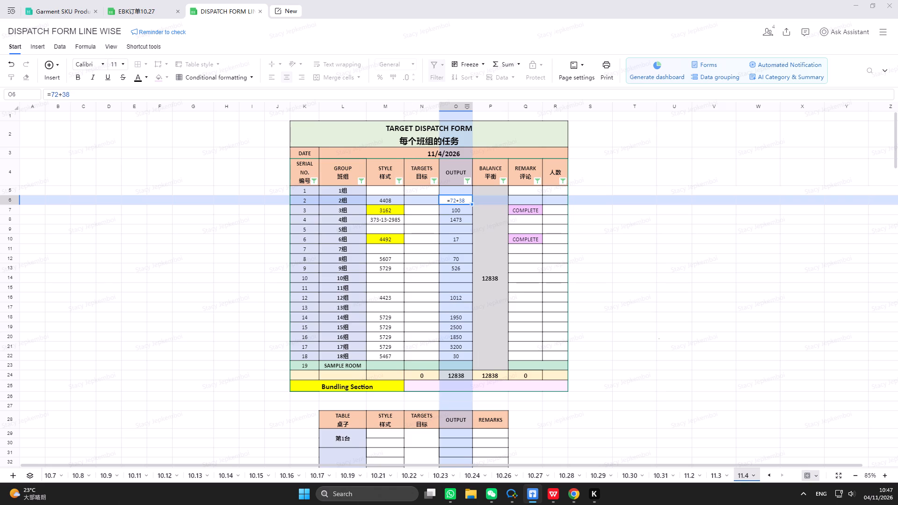
# Complete the 2组 output formula for style 4408 as =72+38+109+72+5+16+20+15+10+97.
pyautogui.write('+109')
pyautogui.write('+72')
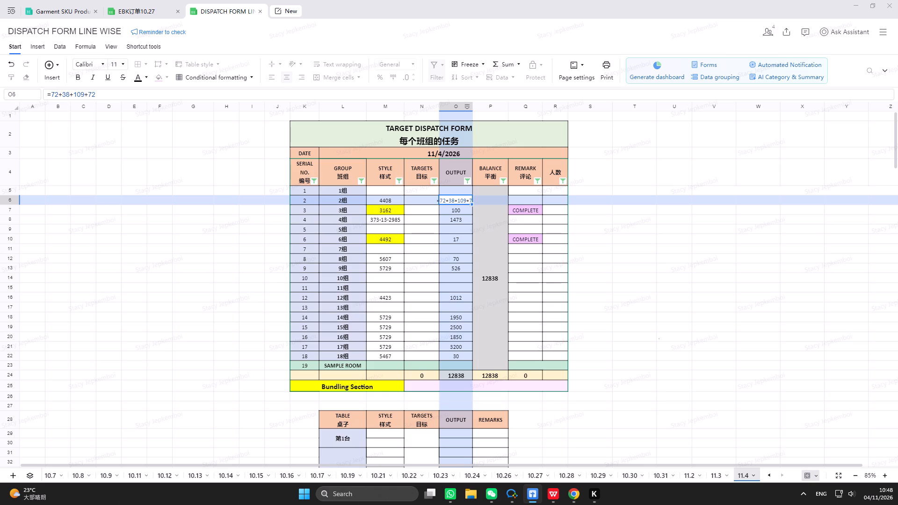
pyautogui.press('+')
pyautogui.write('5+16+20+15+10')
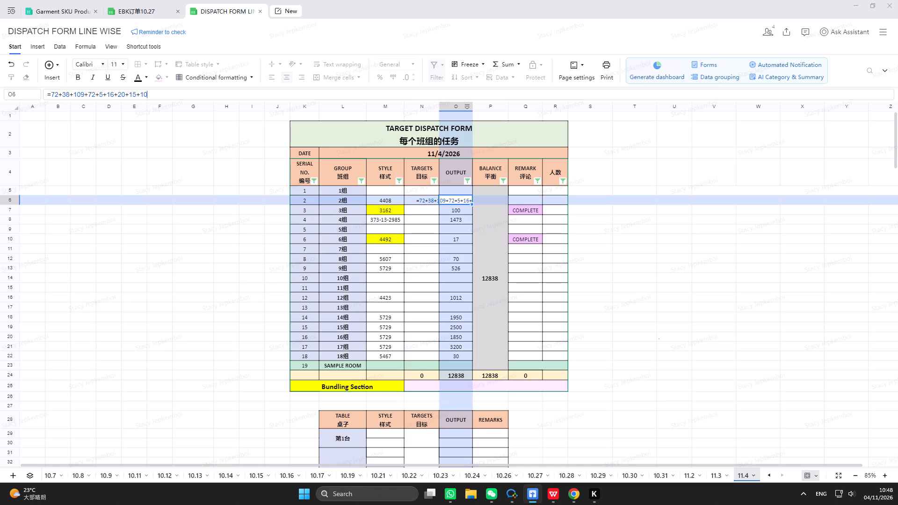
pyautogui.write('+97')
pyautogui.press('Return')
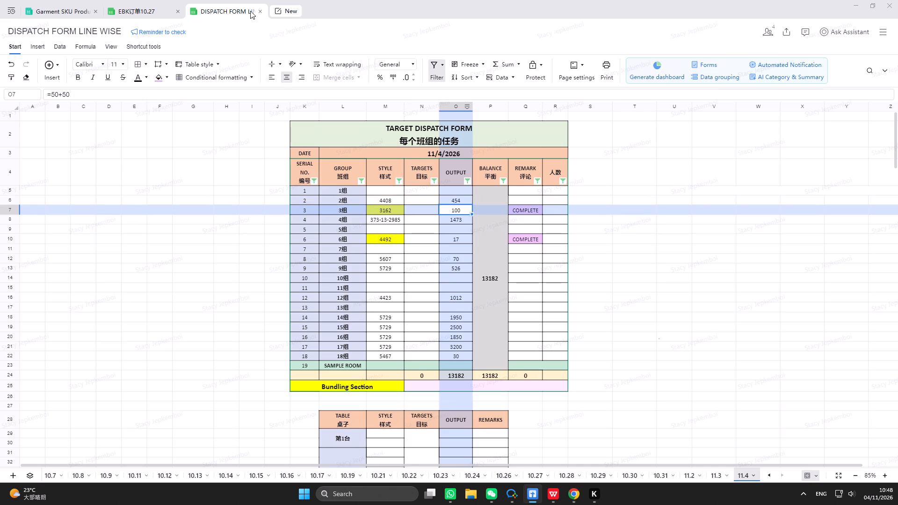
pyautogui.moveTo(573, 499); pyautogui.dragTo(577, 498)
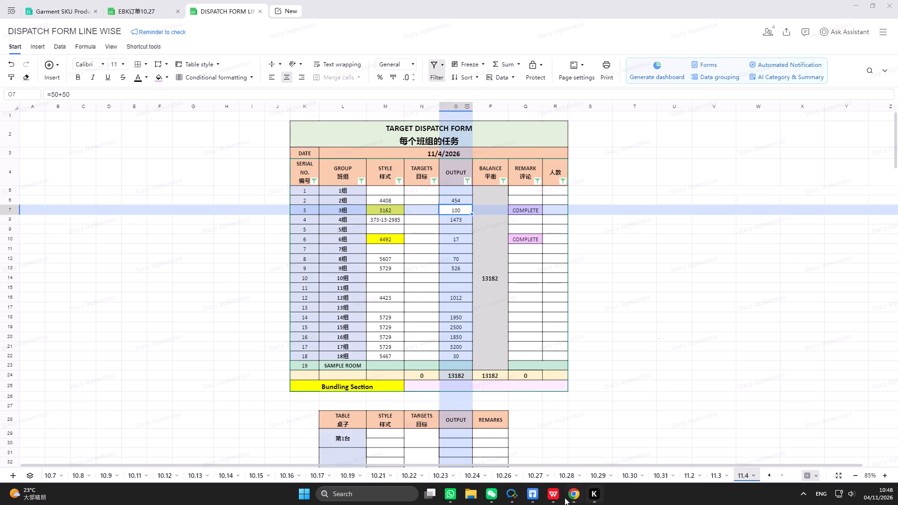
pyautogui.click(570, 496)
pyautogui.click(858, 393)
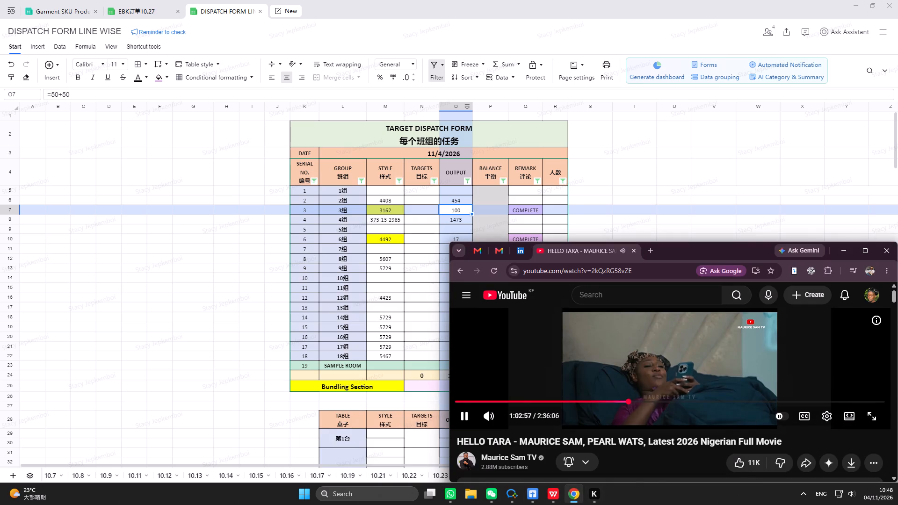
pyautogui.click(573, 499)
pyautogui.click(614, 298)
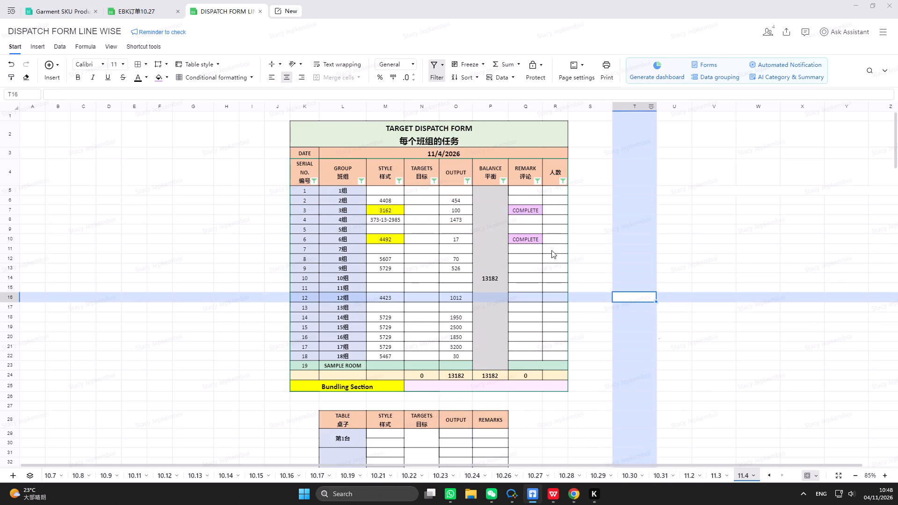
# Switch to the Garment SKU Production Tracker and review the line 2 records of the 059-4408 table, including order quantities, balances and statuses.
pyautogui.click(78, 5)
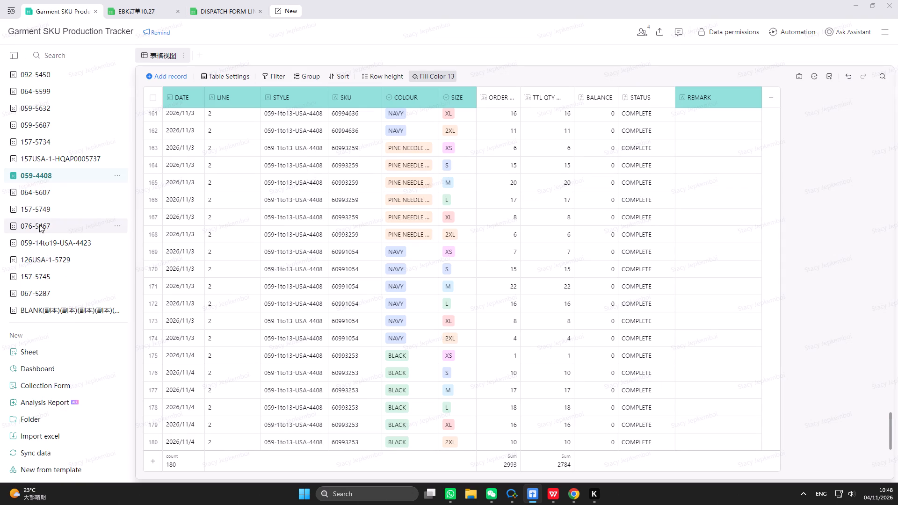
pyautogui.scroll(-9, 369, 292)
pyautogui.scroll(-10, 374, 368)
pyautogui.scroll(5, 387, 375)
pyautogui.scroll(18, 387, 375)
pyautogui.scroll(3, 387, 374)
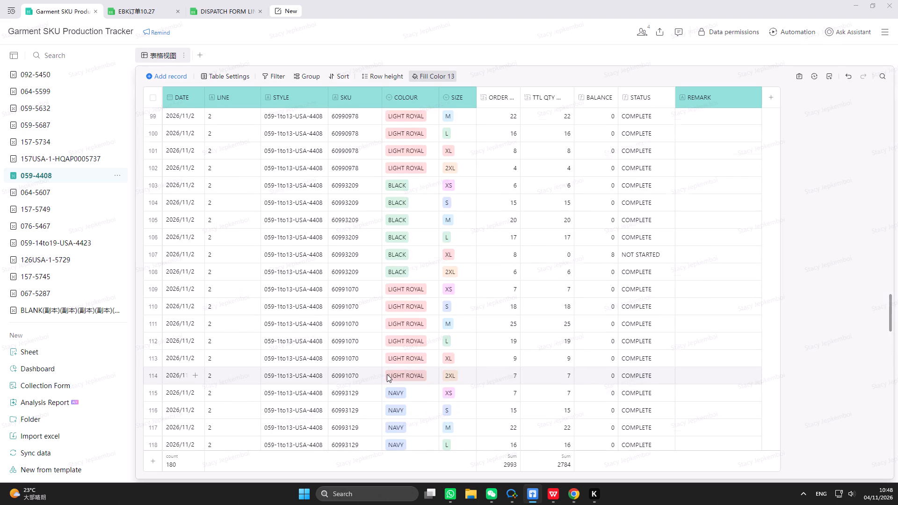
pyautogui.scroll(20, 387, 374)
pyautogui.scroll(20, 387, 374)
pyautogui.scroll(6, 387, 374)
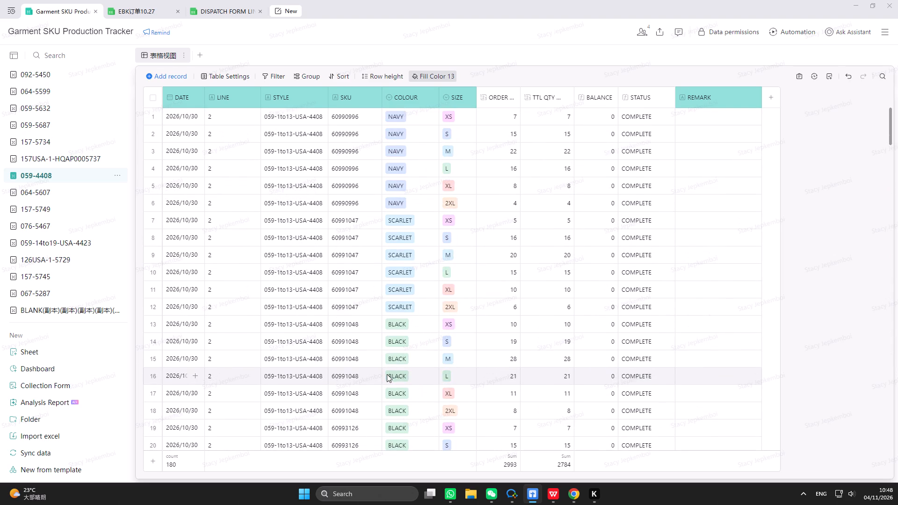
pyautogui.scroll(-20, 387, 374)
pyautogui.scroll(-20, 387, 374)
pyautogui.scroll(-5, 387, 374)
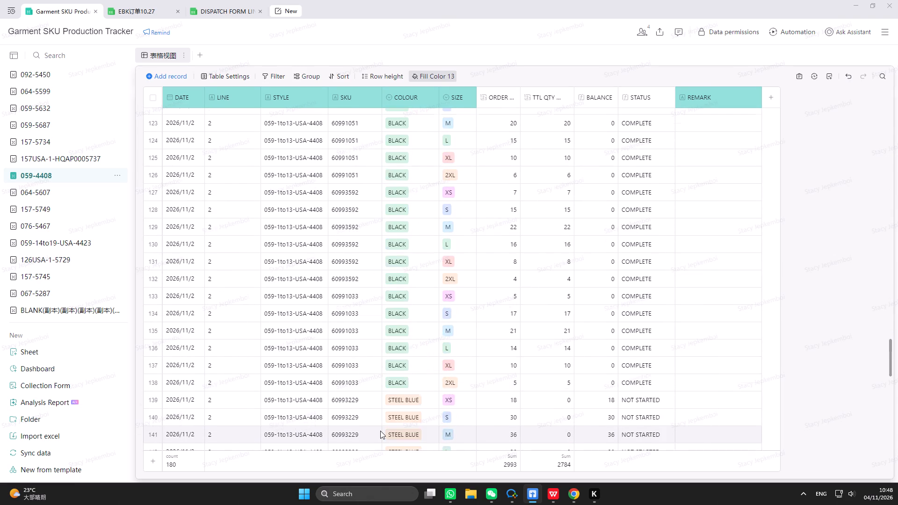
pyautogui.scroll(-20, 378, 435)
pyautogui.scroll(-19, 378, 435)
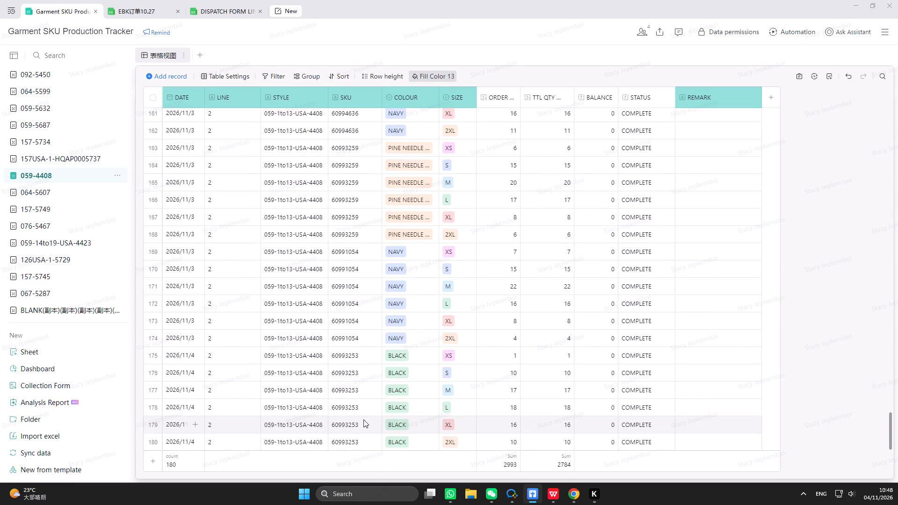
# Insert one record below the last 059-4408 row and paste a copy of the six 2026/11/4 SKU 60993253 records there.
pyautogui.click(174, 446)
pyautogui.rightClick(174, 445)
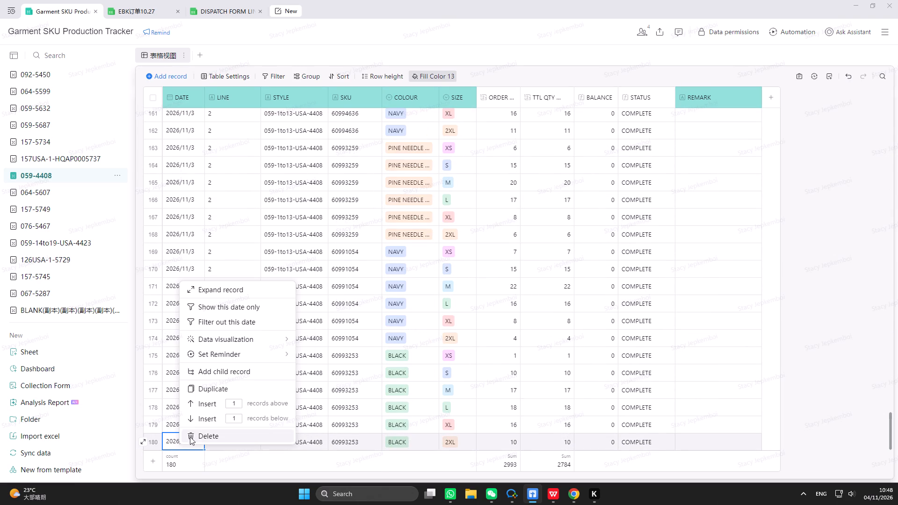
pyautogui.click(204, 423)
pyautogui.scroll(-2, 203, 390)
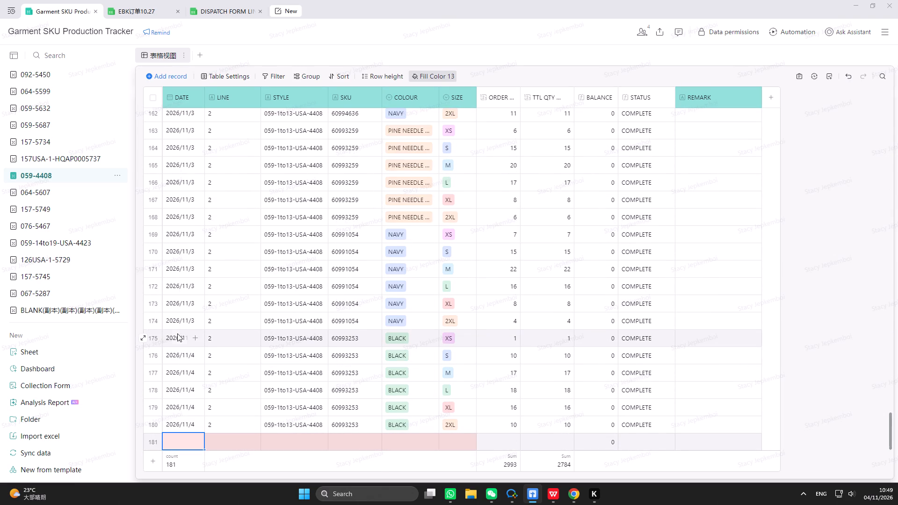
pyautogui.moveTo(177, 333); pyautogui.dragTo(697, 424)
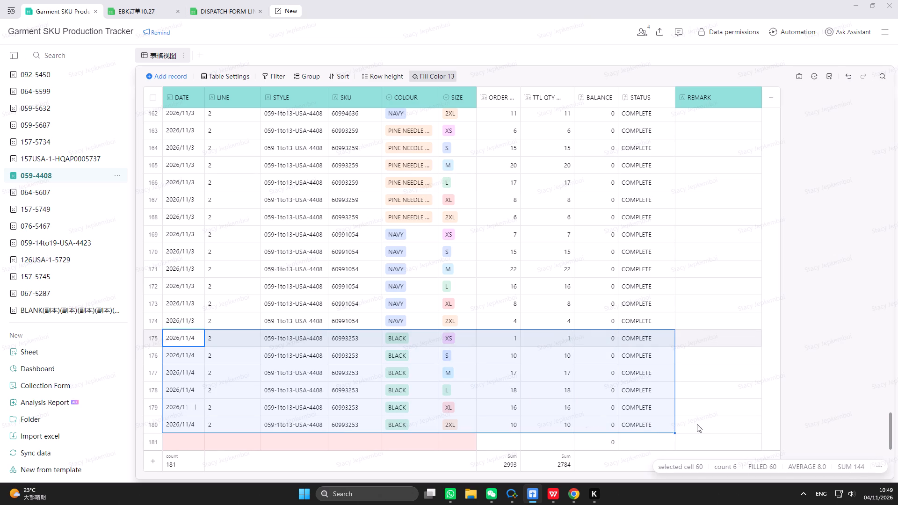
pyautogui.moveTo(697, 424); pyautogui.dragTo(696, 424)
pyautogui.hotkey('ctrl', 'c')
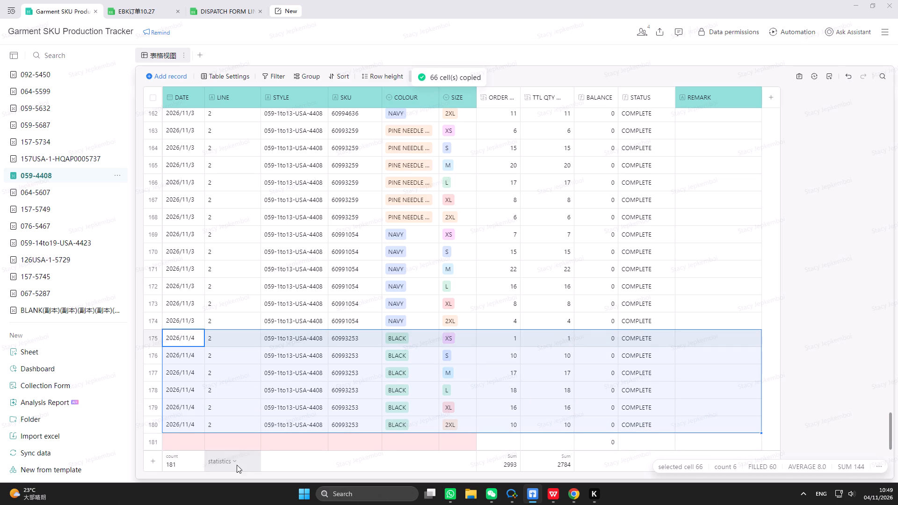
pyautogui.click(172, 440)
pyautogui.hotkey('ctrl', 'v')
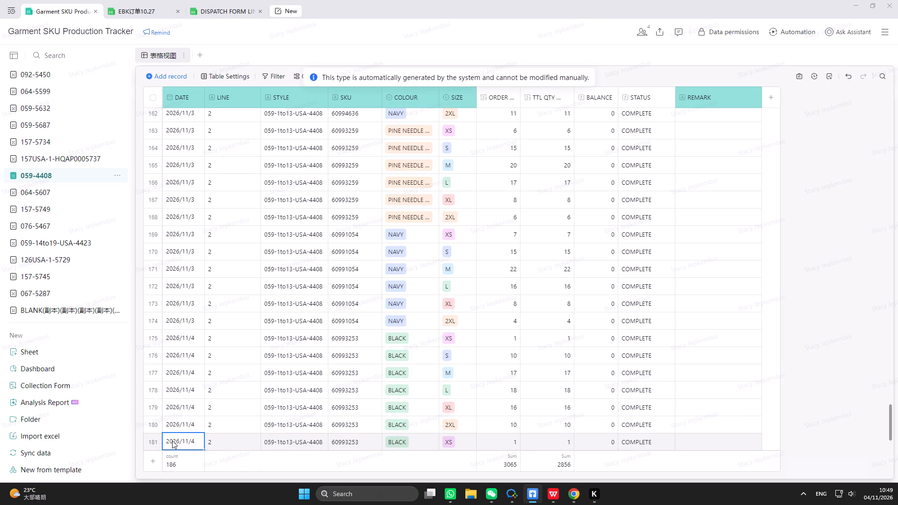
pyautogui.click(228, 440)
pyautogui.scroll(-3, 299, 451)
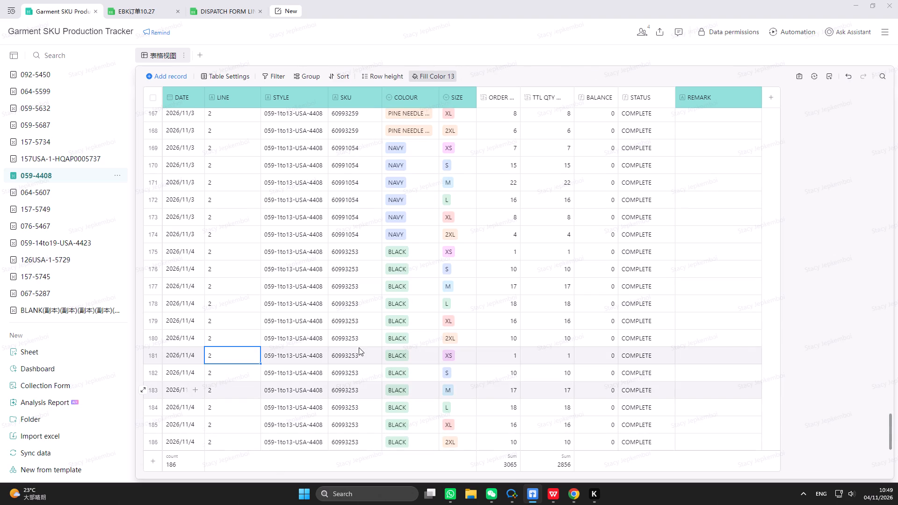
# Place the order workbook's 9-30 sheet side by side with the tracker and bring the tracker's SKU, colour and size columns into view.
pyautogui.click(363, 364)
pyautogui.click(365, 356)
pyautogui.click(561, 499)
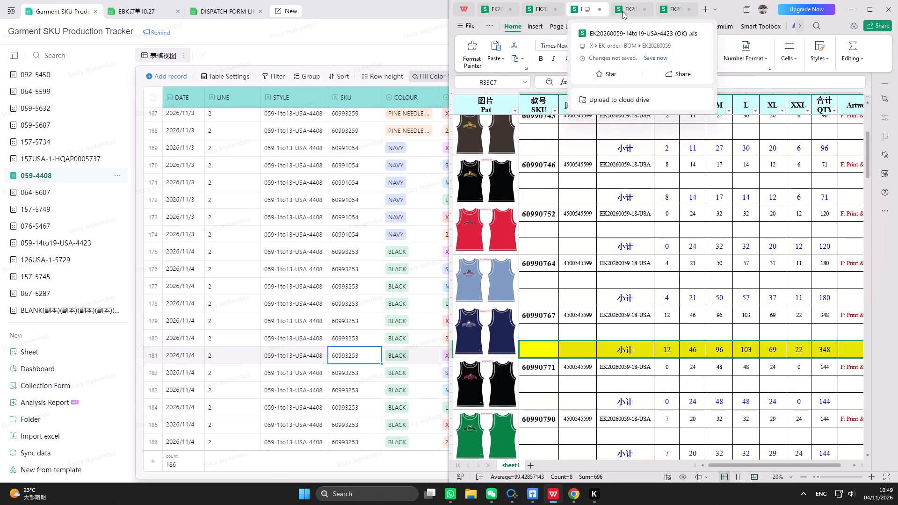
pyautogui.click(634, 11)
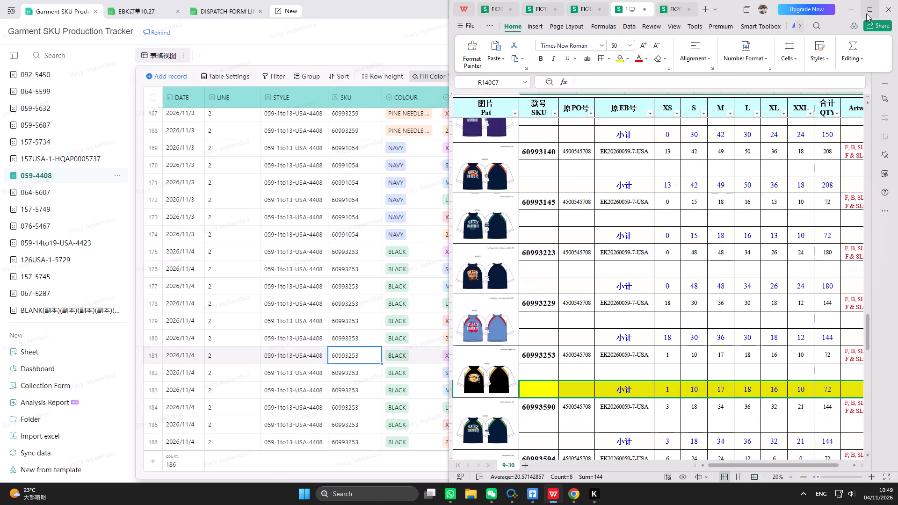
pyautogui.click(769, 73)
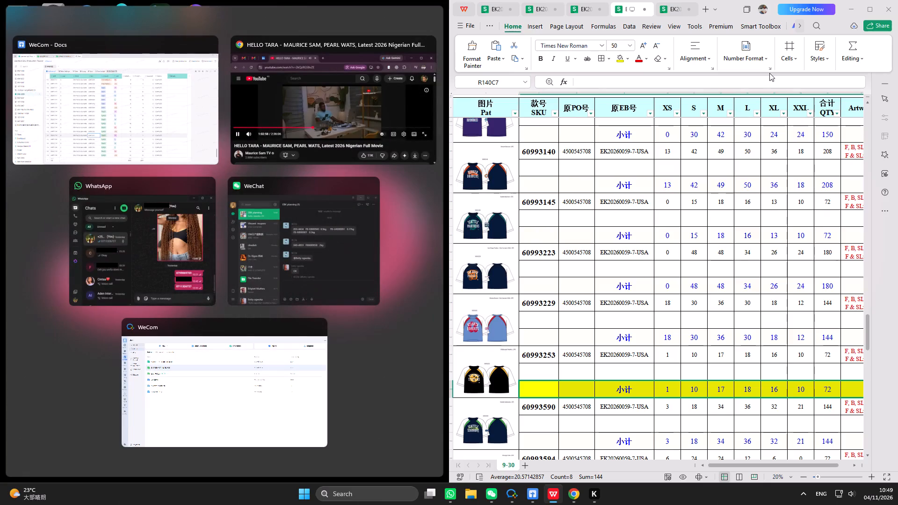
pyautogui.click(95, 112)
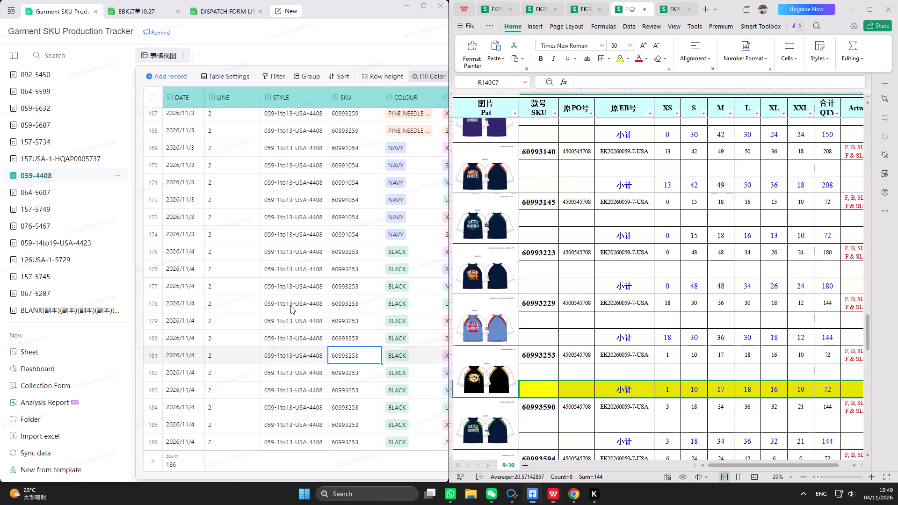
pyautogui.click(567, 497)
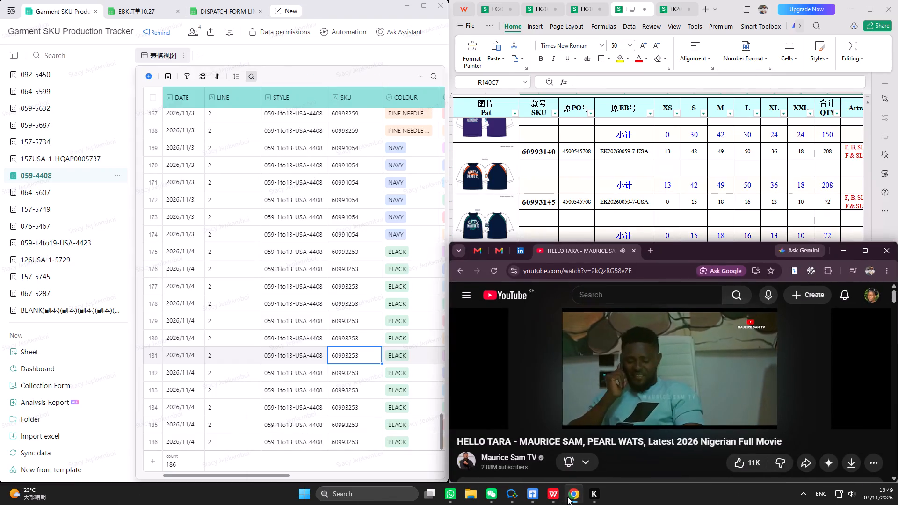
pyautogui.click(567, 497)
pyautogui.moveTo(282, 476); pyautogui.dragTo(297, 473)
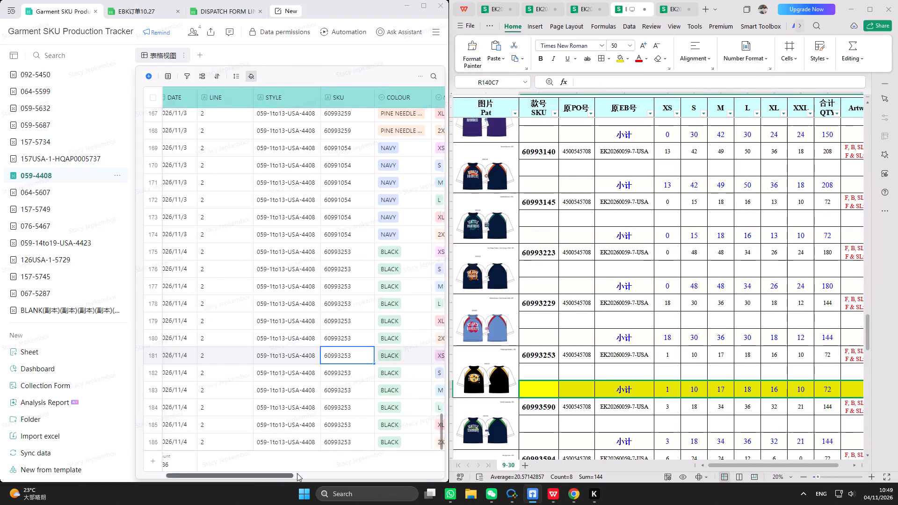
pyautogui.moveTo(297, 473); pyautogui.dragTo(309, 472)
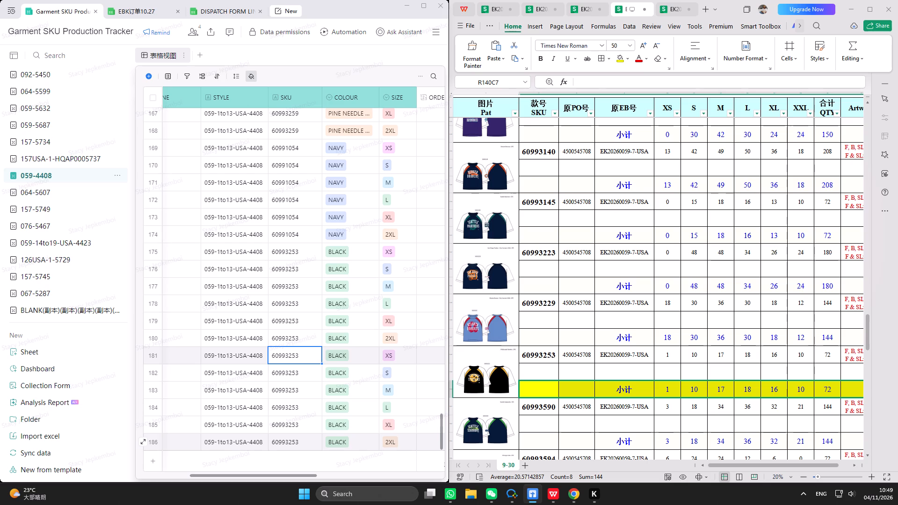
# Copy SKU 60993219 from the 9-30 order sheet into the tracker's row 181 and fill it down through row 186.
pyautogui.scroll(-8, 571, 314)
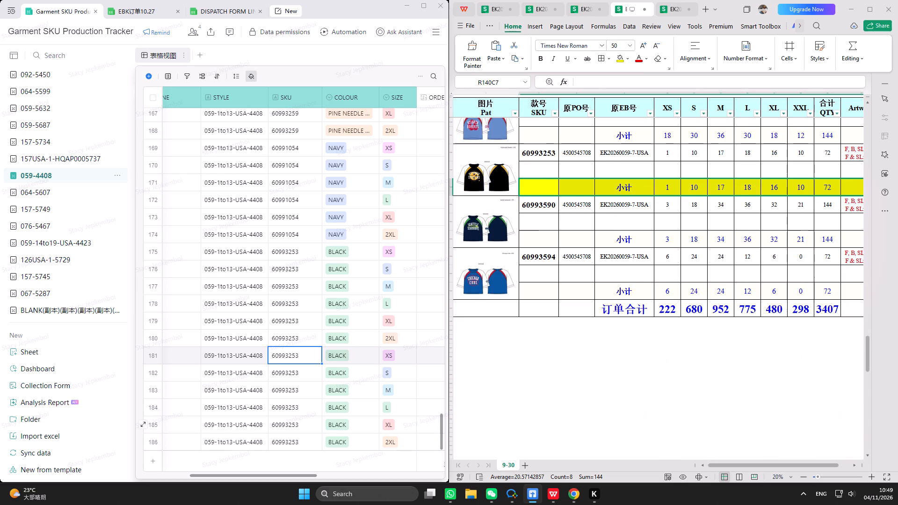
pyautogui.scroll(19, 572, 321)
pyautogui.scroll(7, 572, 321)
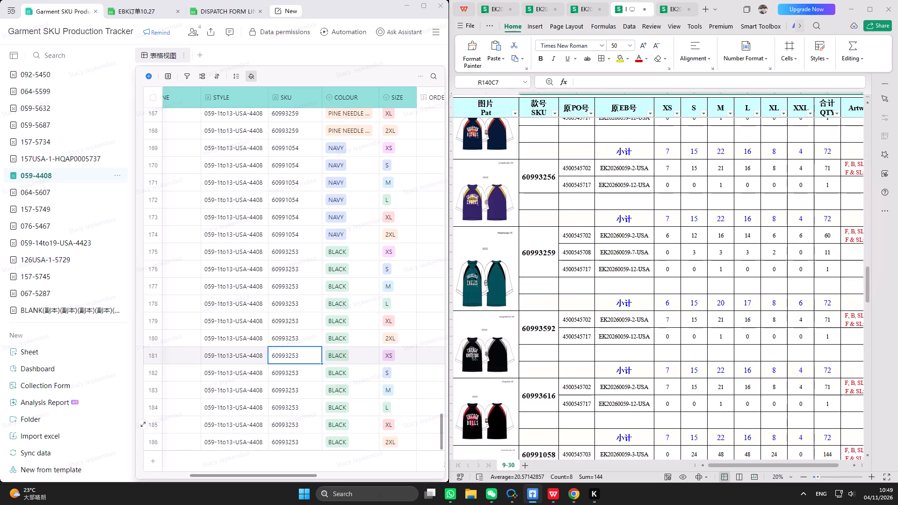
pyautogui.scroll(8, 572, 321)
pyautogui.scroll(16, 572, 321)
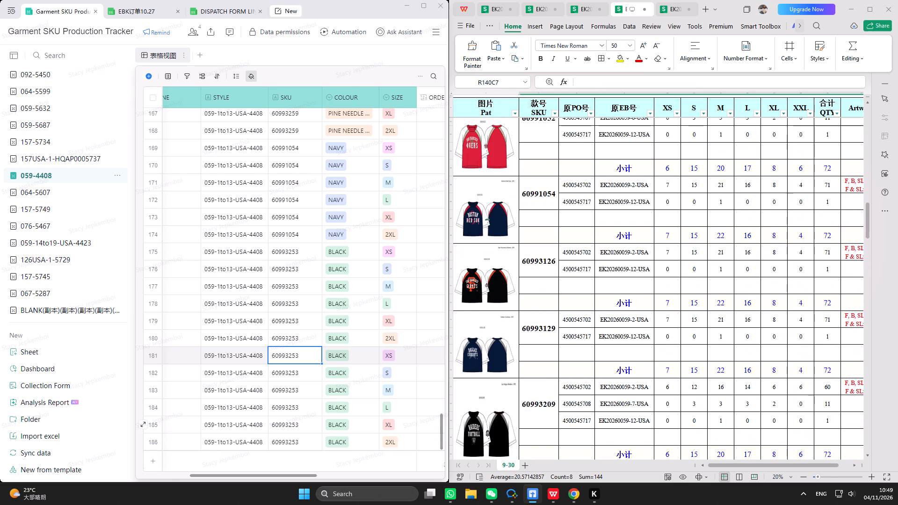
pyautogui.scroll(17, 572, 321)
pyautogui.scroll(5, 572, 321)
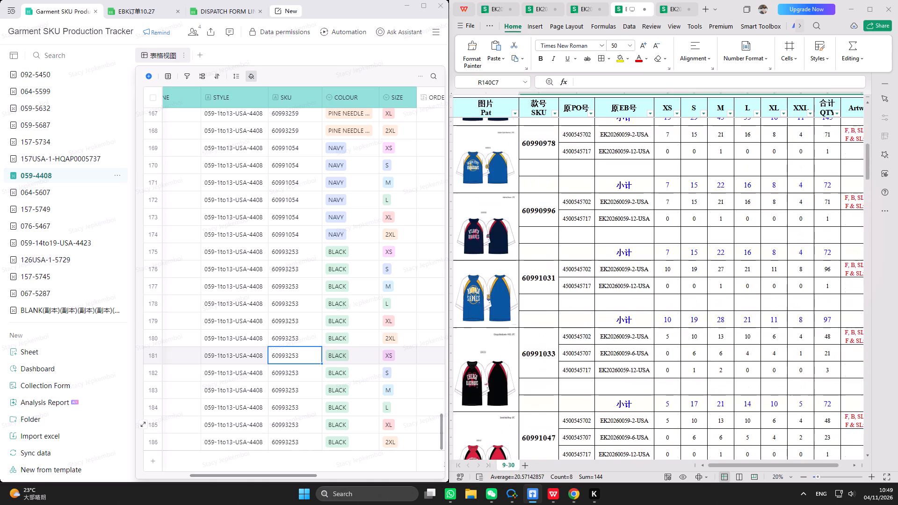
pyautogui.scroll(15, 572, 321)
pyautogui.scroll(-1, 576, 327)
pyautogui.click(543, 305)
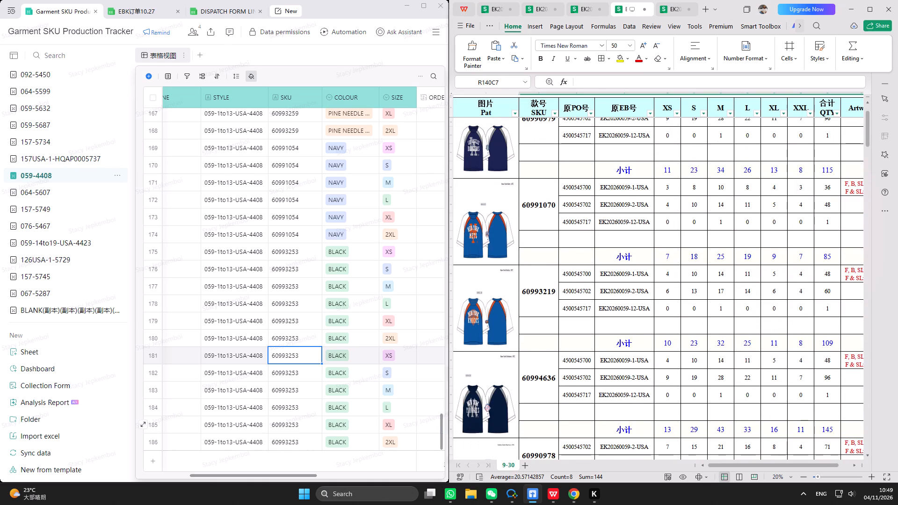
pyautogui.doubleClick(608, 82)
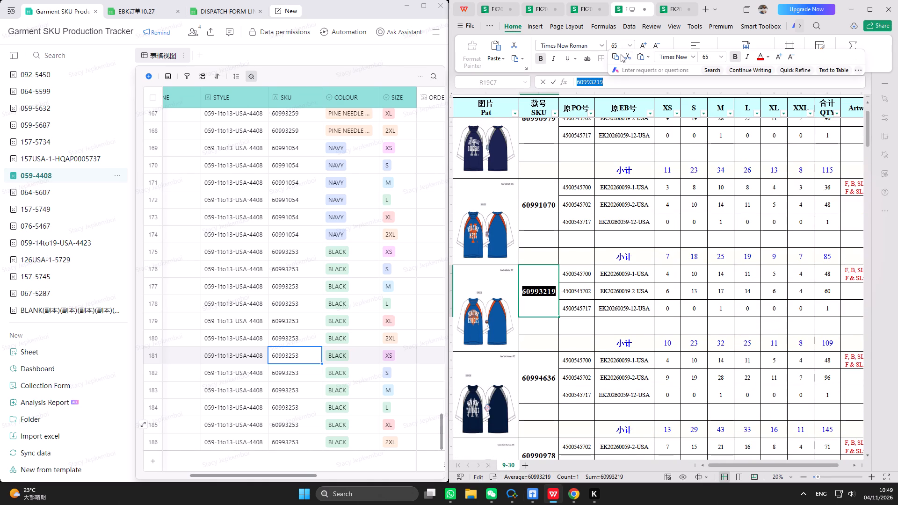
pyautogui.doubleClick(618, 54)
pyautogui.tripleClick(287, 356)
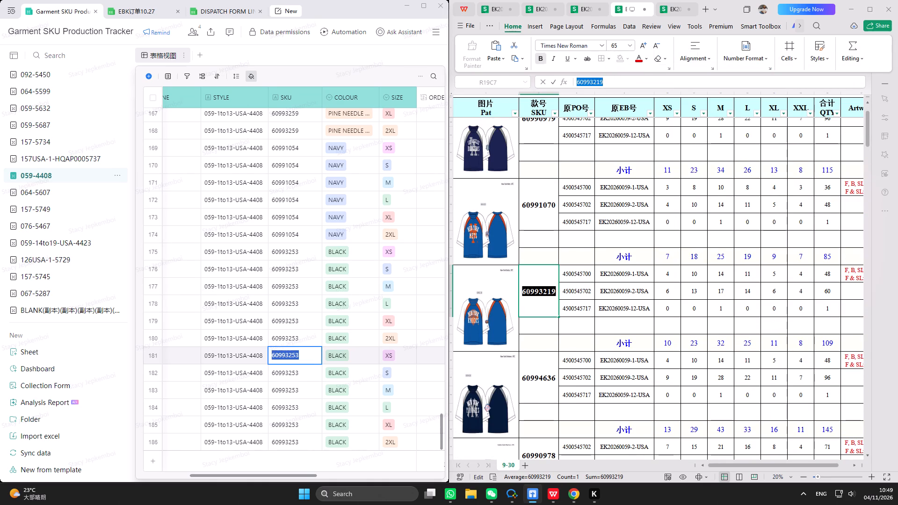
pyautogui.hotkey('ctrl', 'v')
pyautogui.click(310, 372)
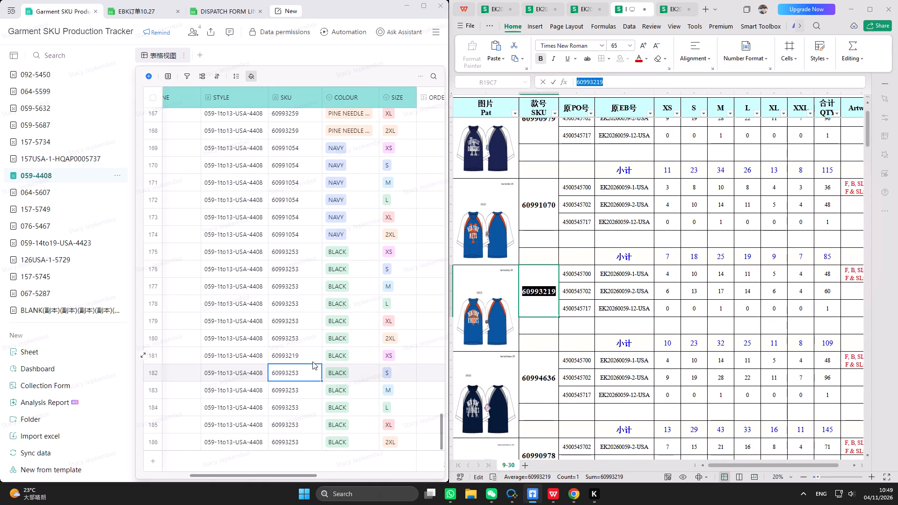
pyautogui.click(312, 360)
pyautogui.moveTo(321, 364); pyautogui.dragTo(300, 444)
pyautogui.scroll(-2, 303, 418)
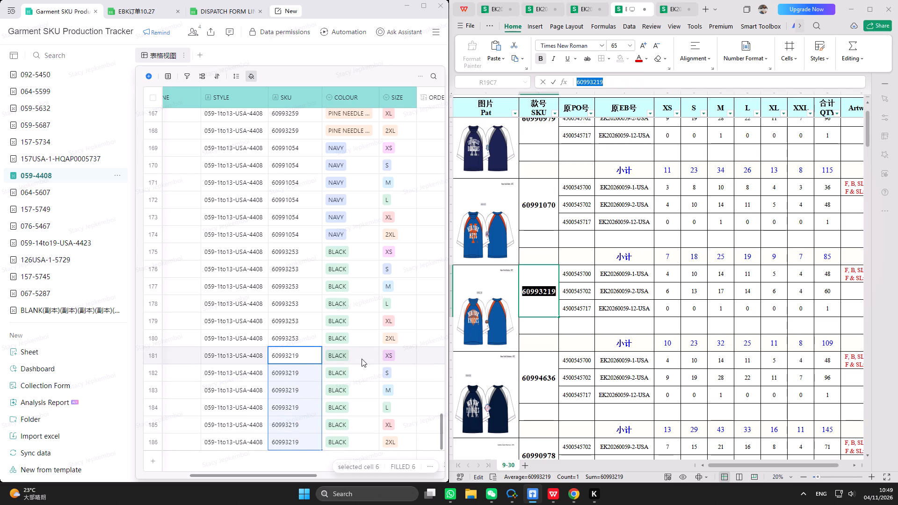
# Set the colour of the six 60993219 records, rows 181 to 186, to LIGHT ROYAL.
pyautogui.doubleClick(362, 359)
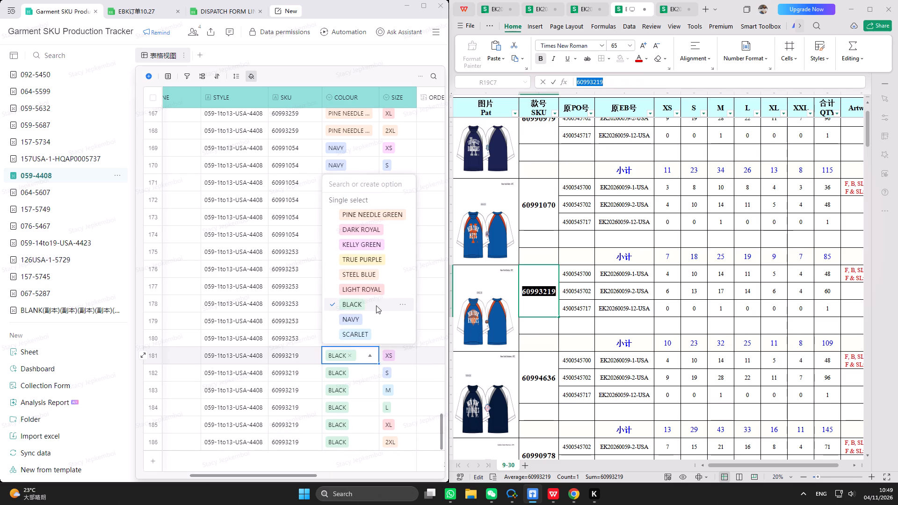
pyautogui.click(381, 290)
pyautogui.moveTo(380, 363); pyautogui.dragTo(365, 447)
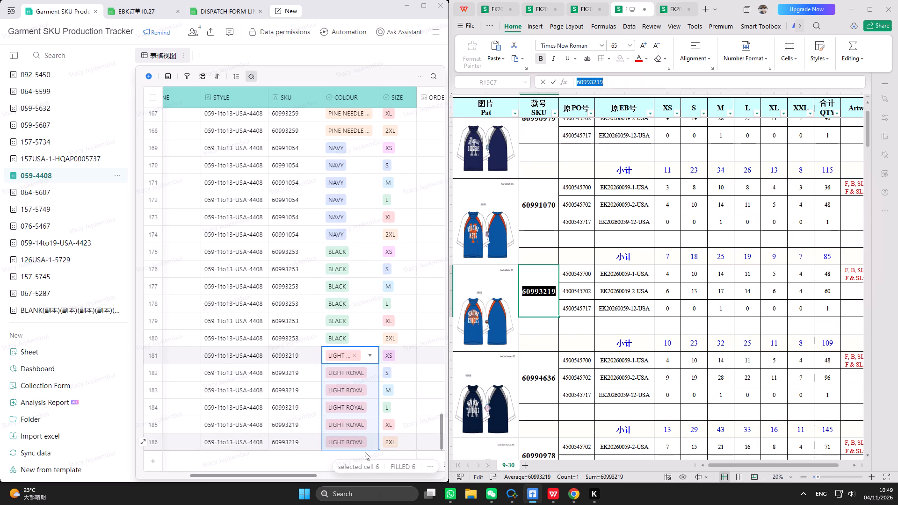
# Highlight the 小计 subtotal row of SKU 60993219 in yellow on the 9-30 order sheet.
pyautogui.moveTo(297, 476); pyautogui.dragTo(334, 472)
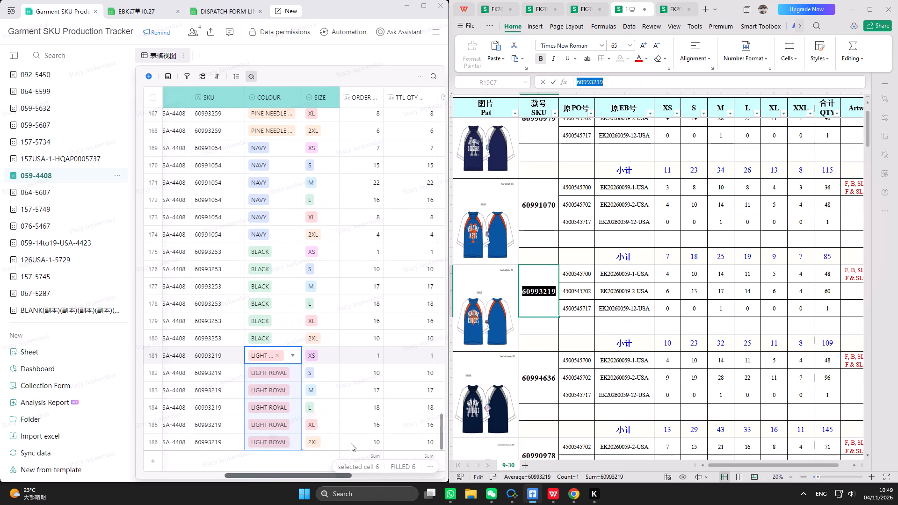
pyautogui.click(365, 359)
pyautogui.moveTo(543, 344); pyautogui.dragTo(824, 349)
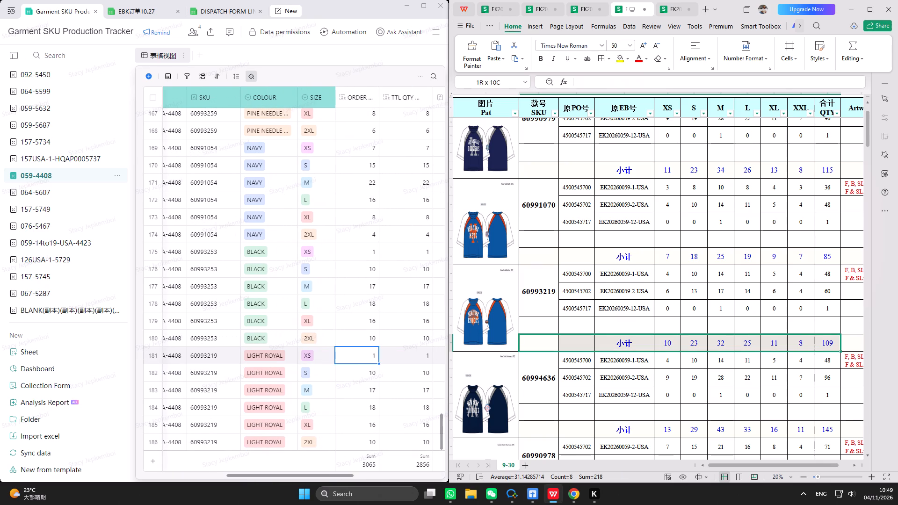
pyautogui.moveTo(824, 349); pyautogui.dragTo(858, 346)
pyautogui.click(621, 63)
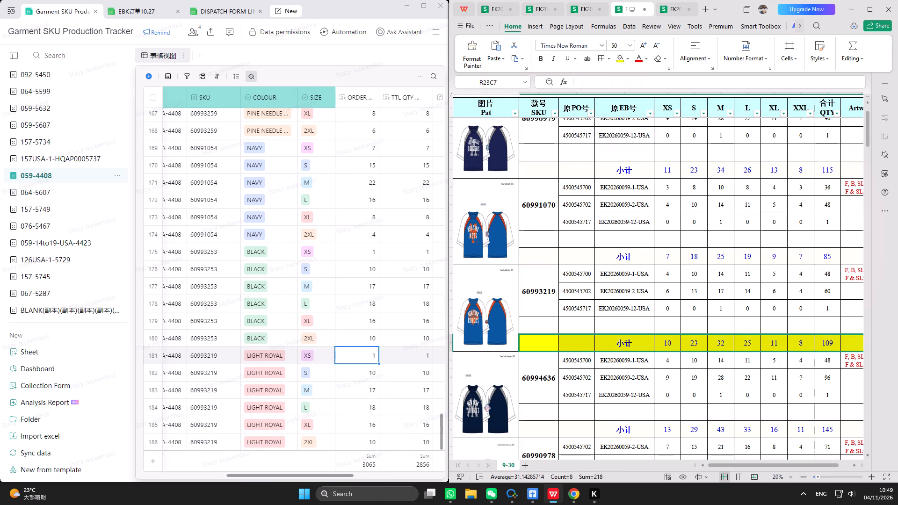
# Enter order quantities for SKU 60993219 in the tracker: XS 10, S 23, M 32, L 25 and 2XL 8.
pyautogui.click(358, 370)
pyautogui.click(363, 349)
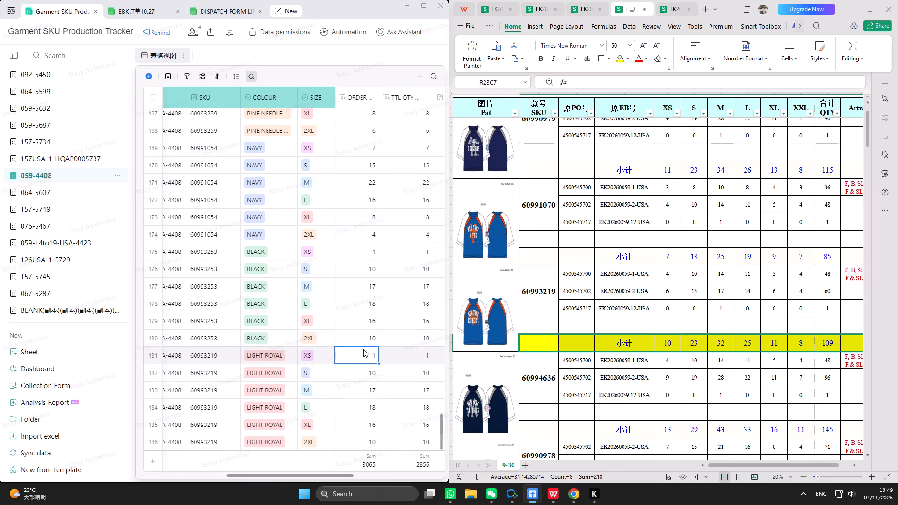
pyautogui.write('10')
pyautogui.press('Return')
pyautogui.write('23')
pyautogui.press('Return')
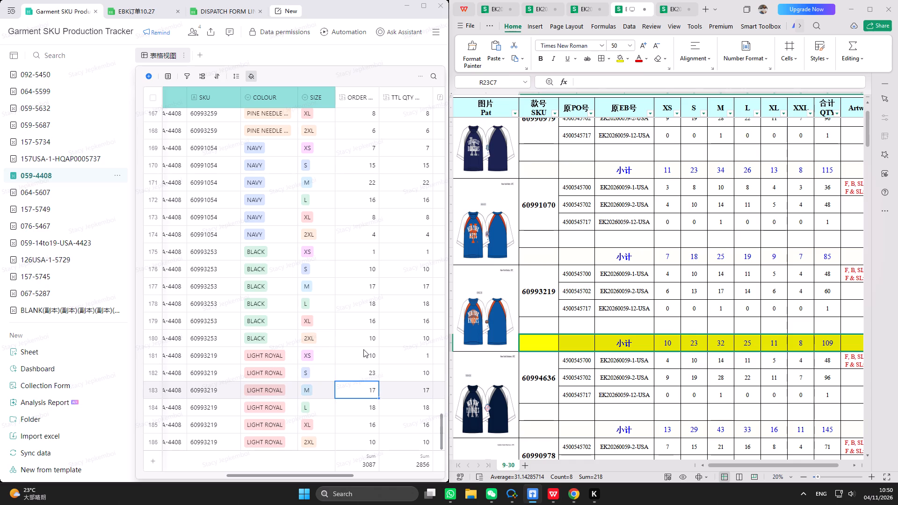
pyautogui.write('32')
pyautogui.press('Return')
pyautogui.write('25')
pyautogui.press('Return')
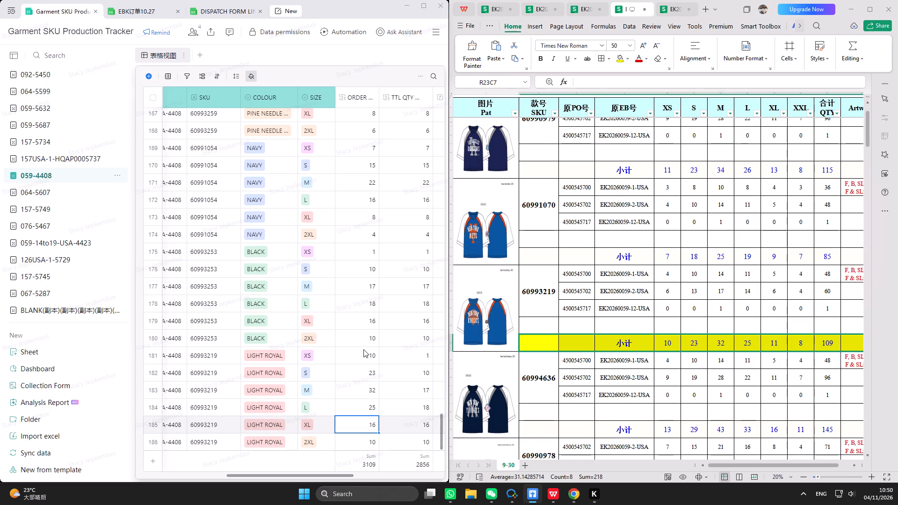
pyautogui.press('Return')
pyautogui.press('8')
pyautogui.press('Return')
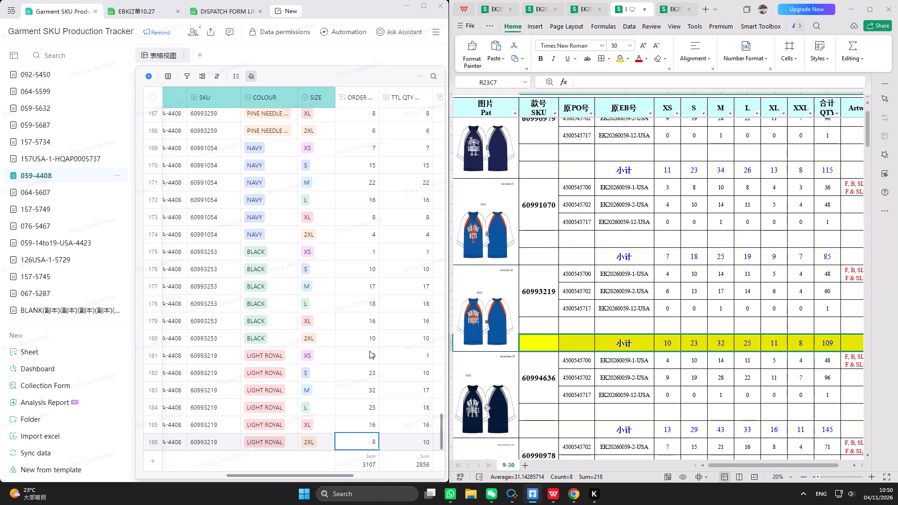
# Enter TTL QTY for SKU 60993219 in the tracker: XS 10, S 23, M 32 and L 25.
pyautogui.click(403, 353)
pyautogui.write('10')
pyautogui.press('Return')
pyautogui.write('23')
pyautogui.press('Return')
pyautogui.press('3')
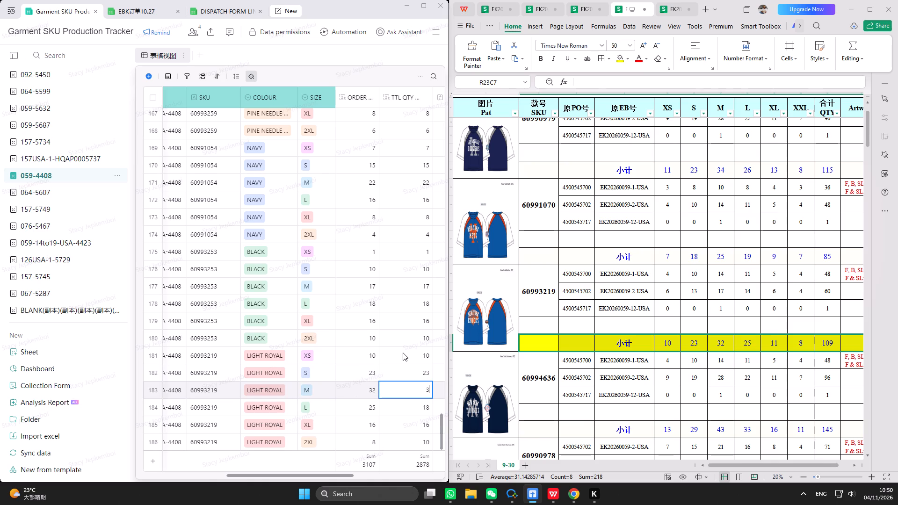
pyautogui.press('2')
pyautogui.press('Return')
pyautogui.write('25')
pyautogui.press('Return')
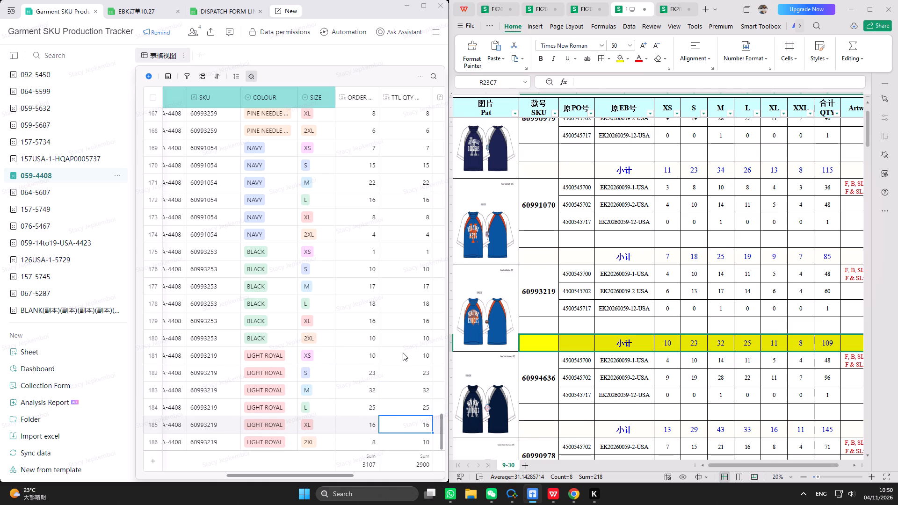
# Set the XL record's order quantity and TTL QTY to 11, and the 2XL record's TTL QTY to 8.
pyautogui.press('1')
pyautogui.press('Return')
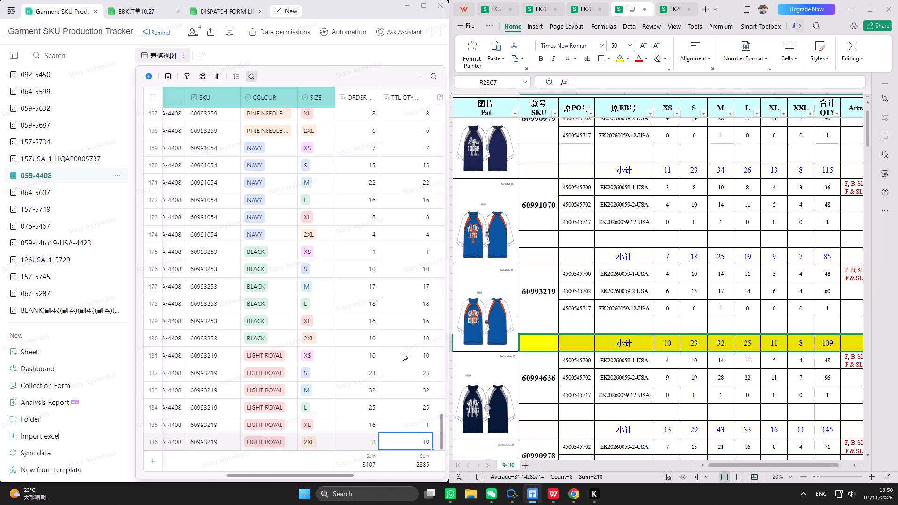
pyautogui.click(368, 423)
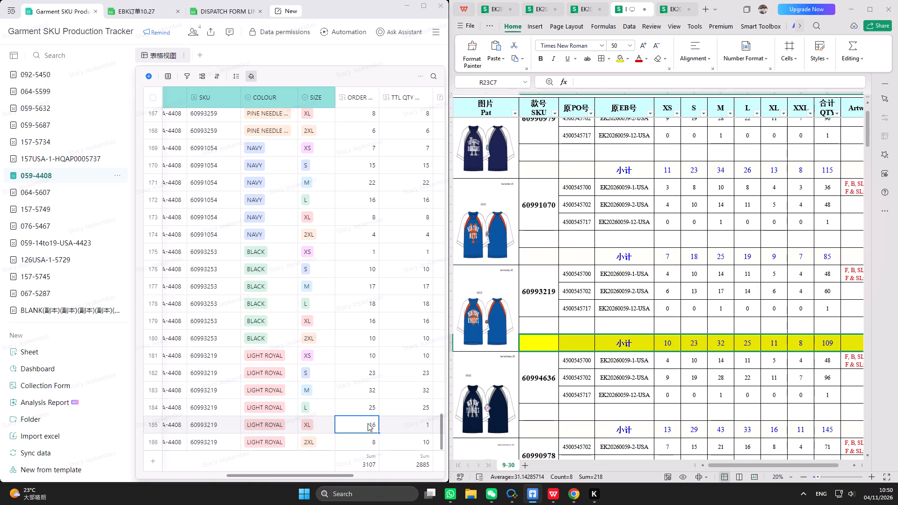
pyautogui.write('11')
pyautogui.click(419, 427)
pyautogui.write('11')
pyautogui.click(404, 440)
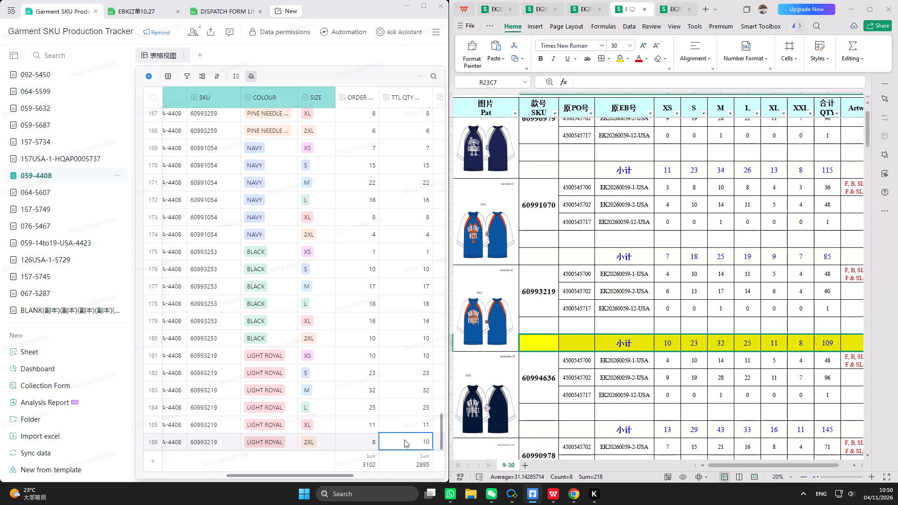
pyautogui.press('8')
pyautogui.press('Return')
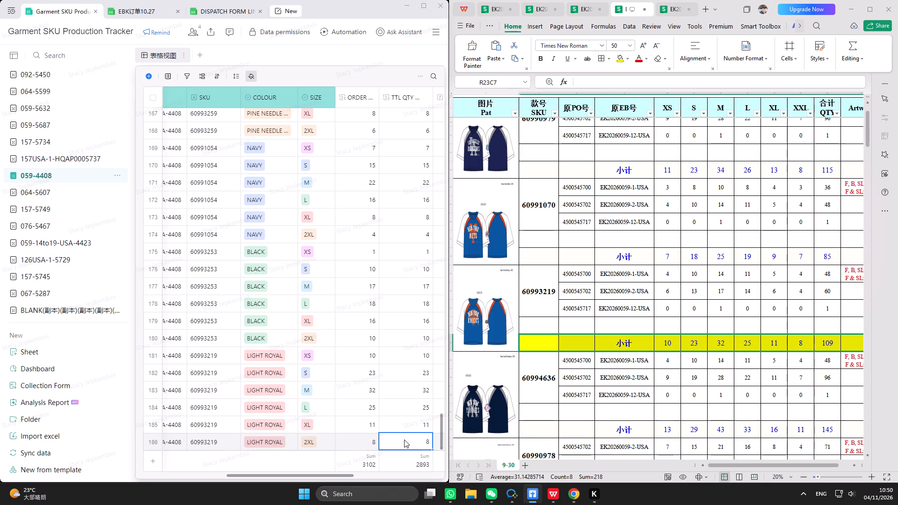
# Look through the remaining SKUs and their size subtotals on the 9-30 order sheet, down to SKU 60993594.
pyautogui.scroll(-5, 608, 367)
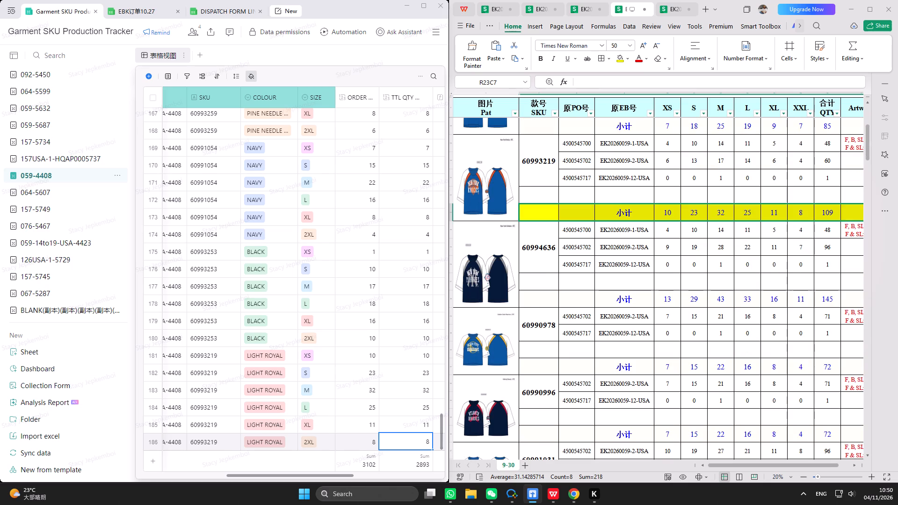
pyautogui.scroll(-18, 657, 333)
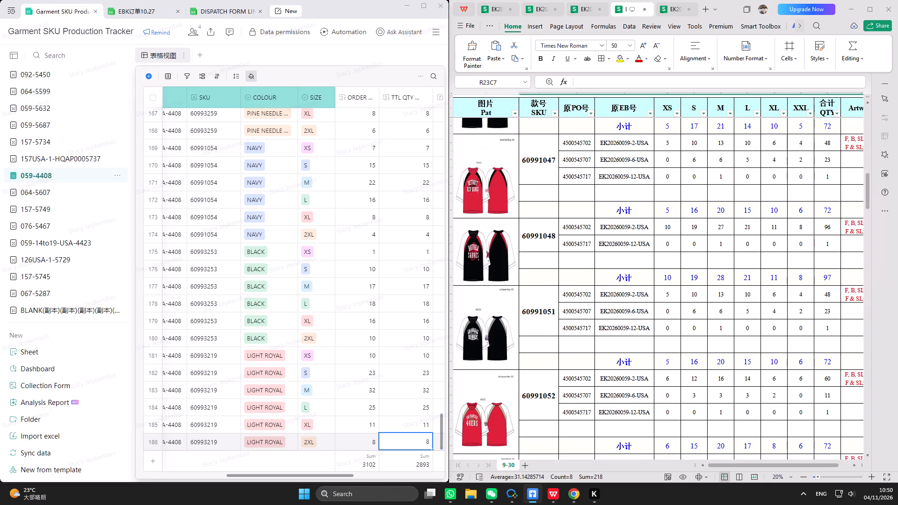
pyautogui.scroll(-19, 625, 337)
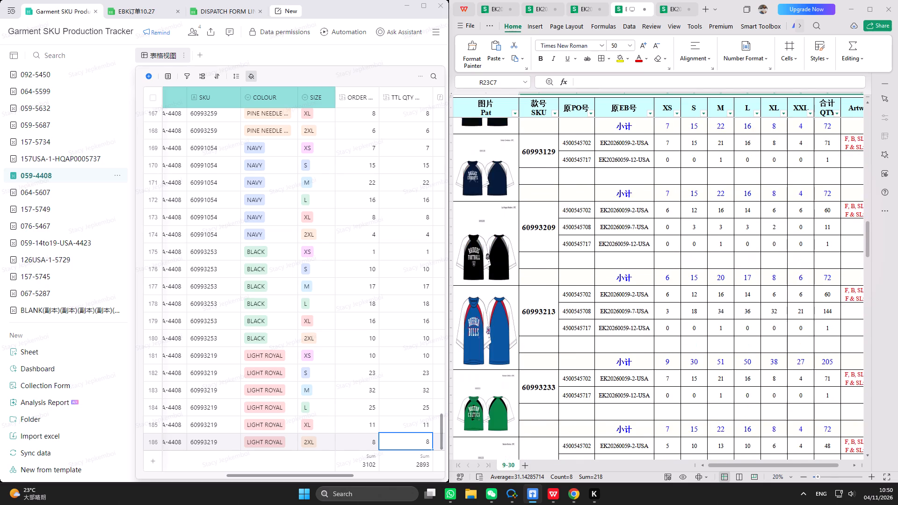
pyautogui.scroll(-14, 625, 337)
pyautogui.scroll(-13, 625, 337)
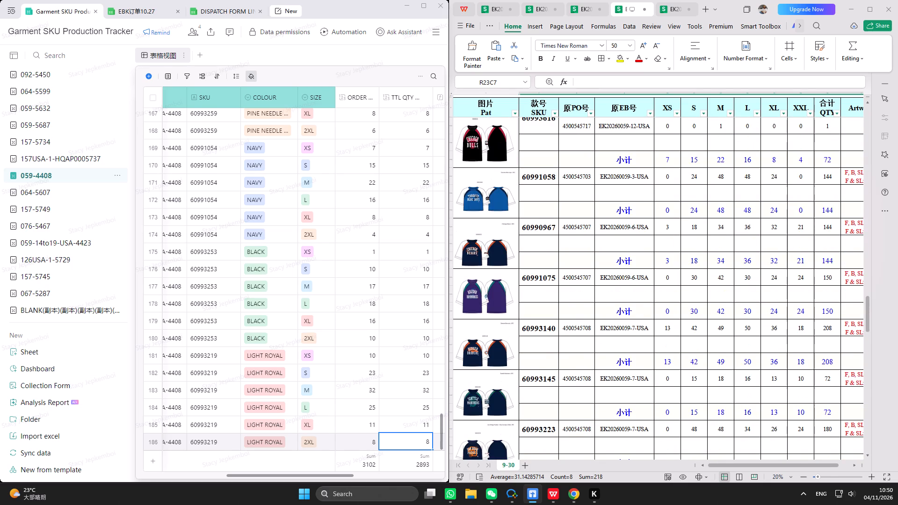
pyautogui.scroll(-11, 625, 337)
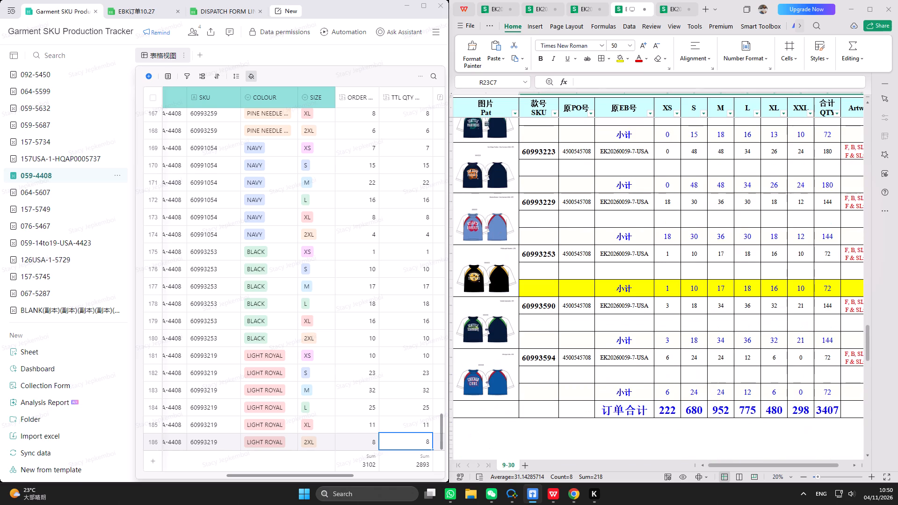
pyautogui.click(545, 363)
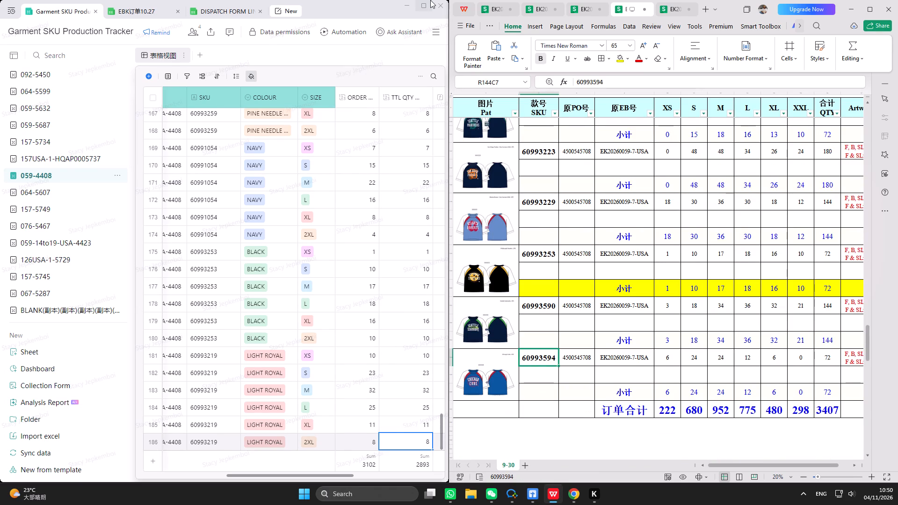
# Look through the logged records in the 059-4408 tracker table, checking their SKUs, quantities and statuses.
pyautogui.click(419, 5)
pyautogui.scroll(3, 343, 386)
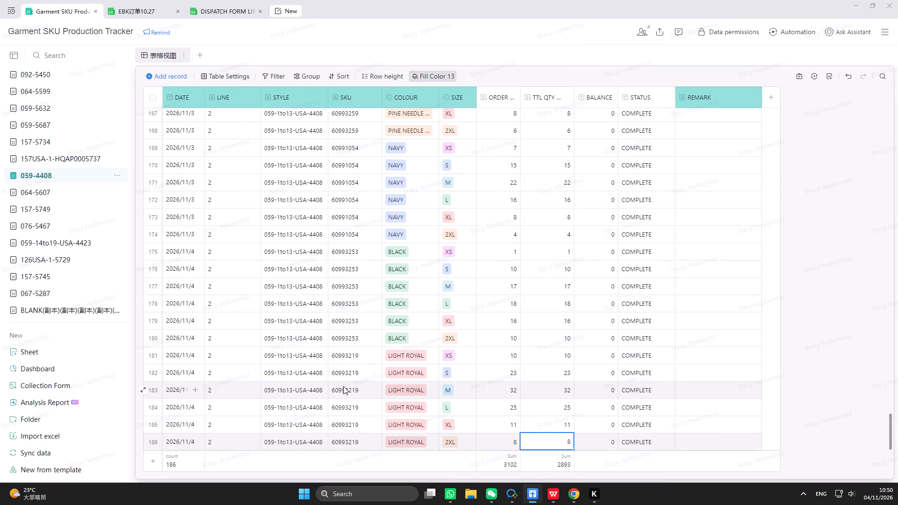
pyautogui.scroll(20, 343, 386)
pyautogui.scroll(8, 343, 386)
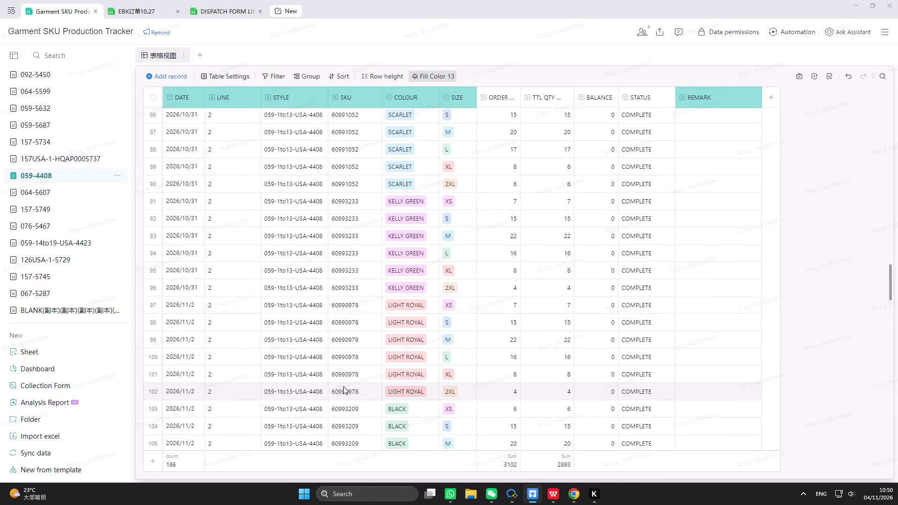
pyautogui.scroll(9, 343, 386)
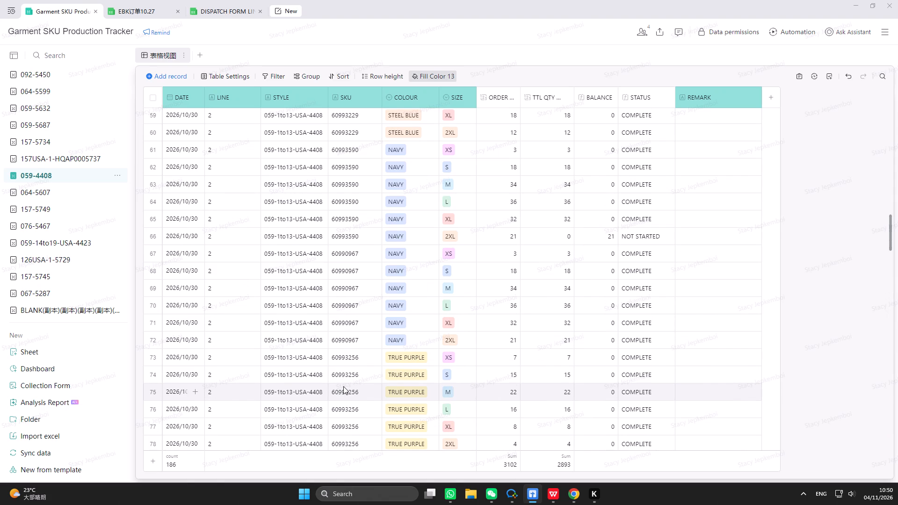
pyautogui.scroll(19, 343, 386)
pyautogui.scroll(6, 343, 386)
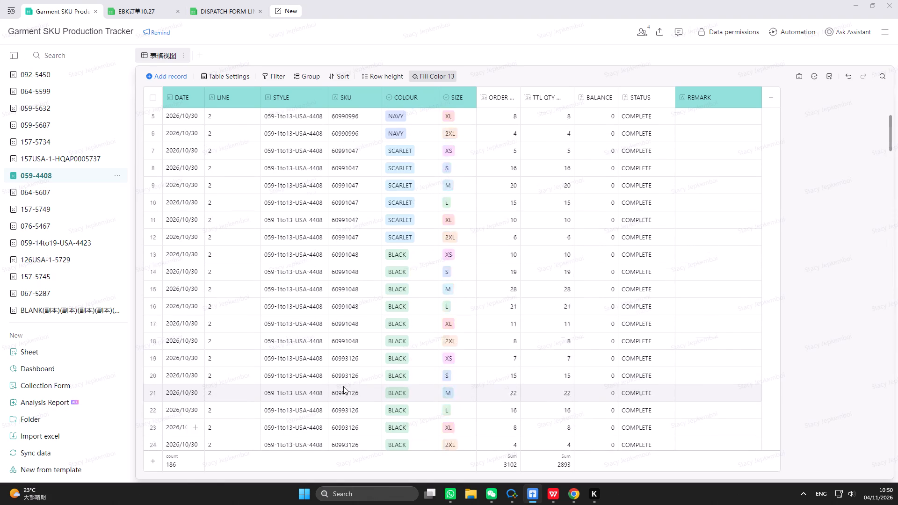
pyautogui.scroll(14, 343, 386)
pyautogui.scroll(-8, 364, 372)
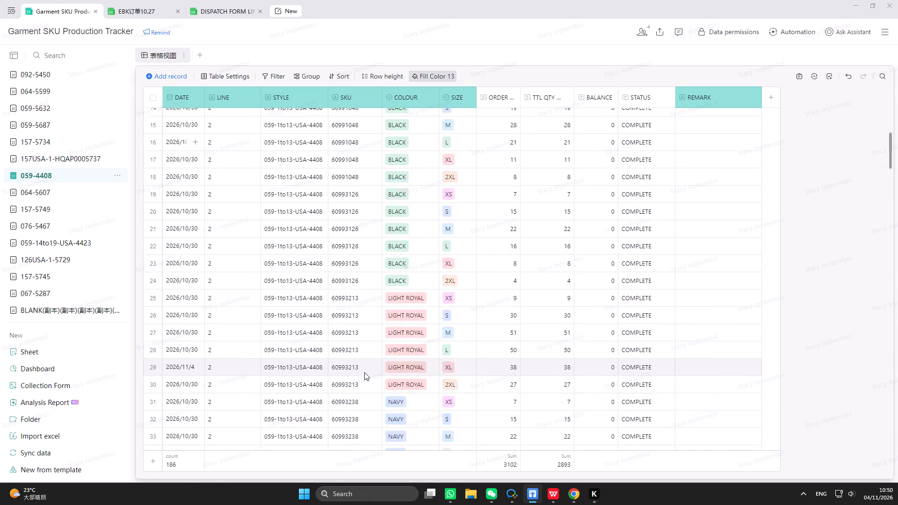
pyautogui.scroll(-20, 364, 372)
pyautogui.scroll(-17, 364, 372)
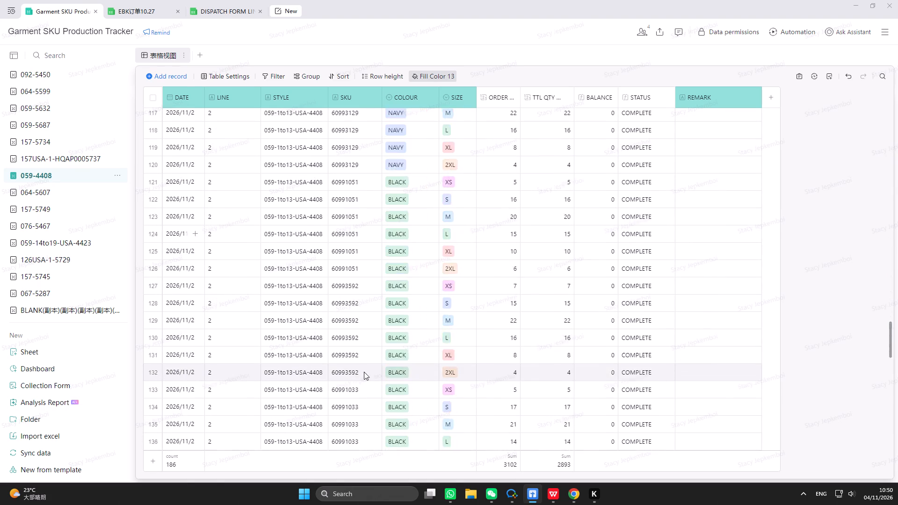
pyautogui.scroll(-20, 364, 372)
pyautogui.scroll(-20, 364, 372)
pyautogui.scroll(-1, 364, 372)
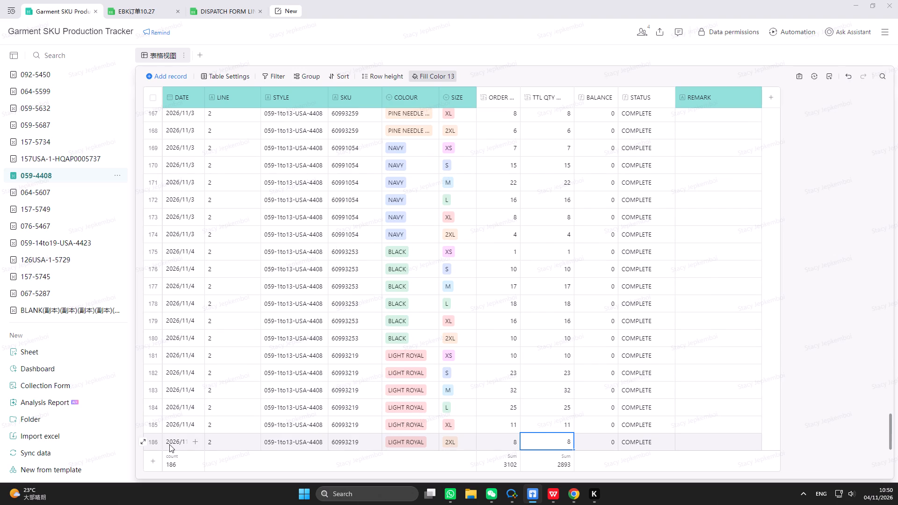
# Duplicate the six 11/4 records of SKU 60993219, XS to 2XL, as new records at the end of the 059-4408 table.
pyautogui.click(172, 444)
pyautogui.rightClick(172, 444)
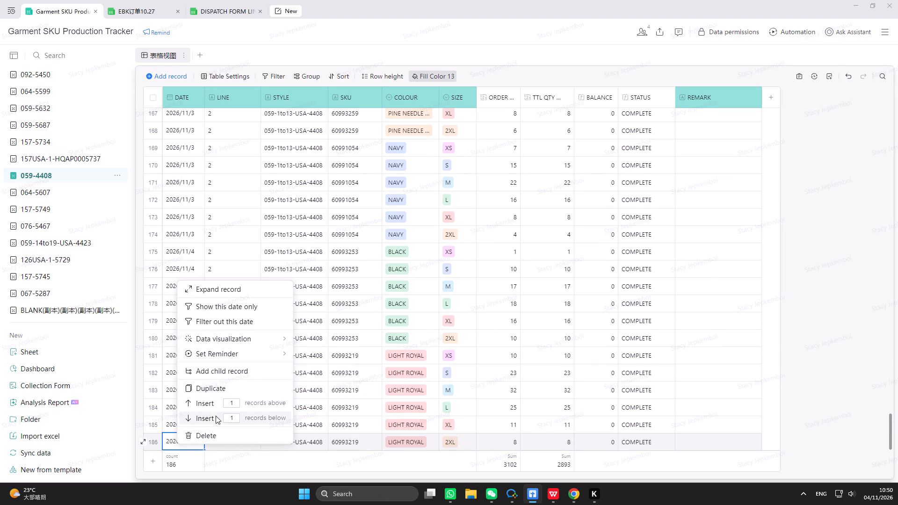
pyautogui.click(216, 416)
pyautogui.moveTo(182, 353); pyautogui.dragTo(242, 386)
pyautogui.moveTo(181, 337); pyautogui.dragTo(683, 426)
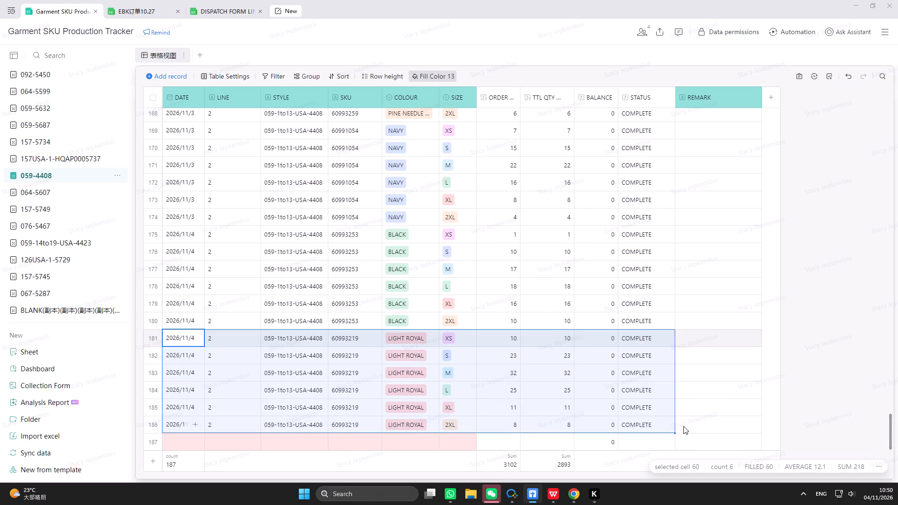
pyautogui.moveTo(683, 426); pyautogui.dragTo(704, 425)
pyautogui.hotkey('ctrl', 'c')
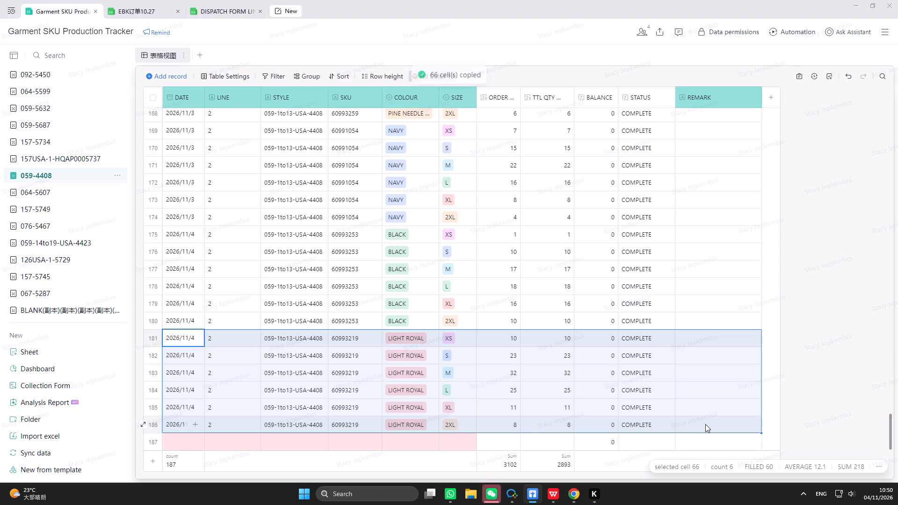
pyautogui.click(185, 435)
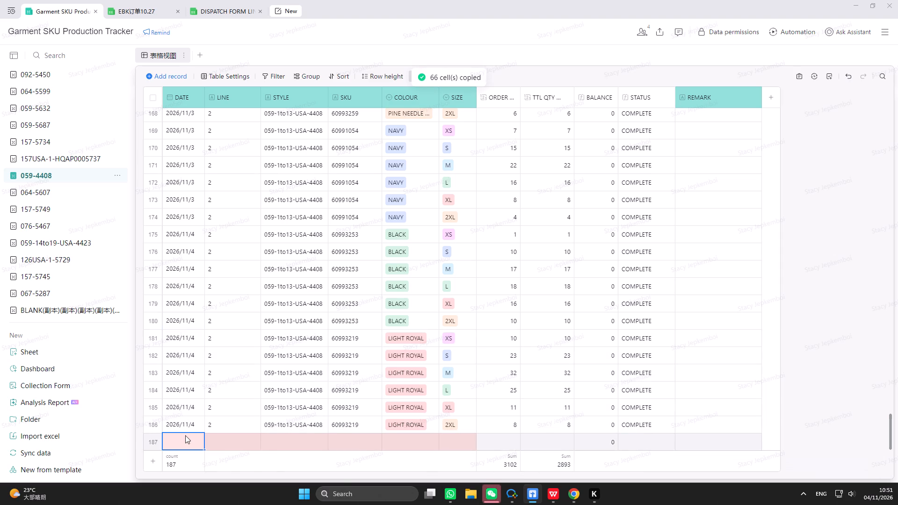
pyautogui.hotkey('ctrl', 'v')
pyautogui.scroll(-3, 243, 377)
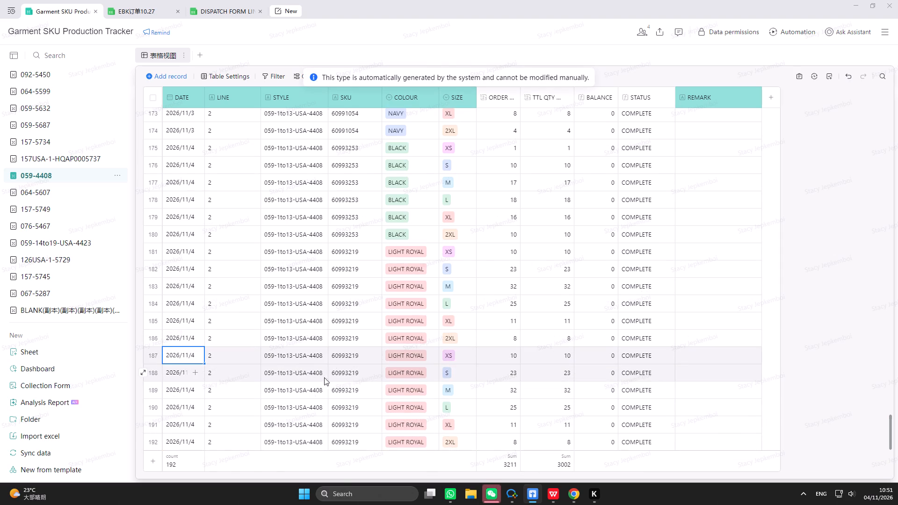
pyautogui.click(357, 356)
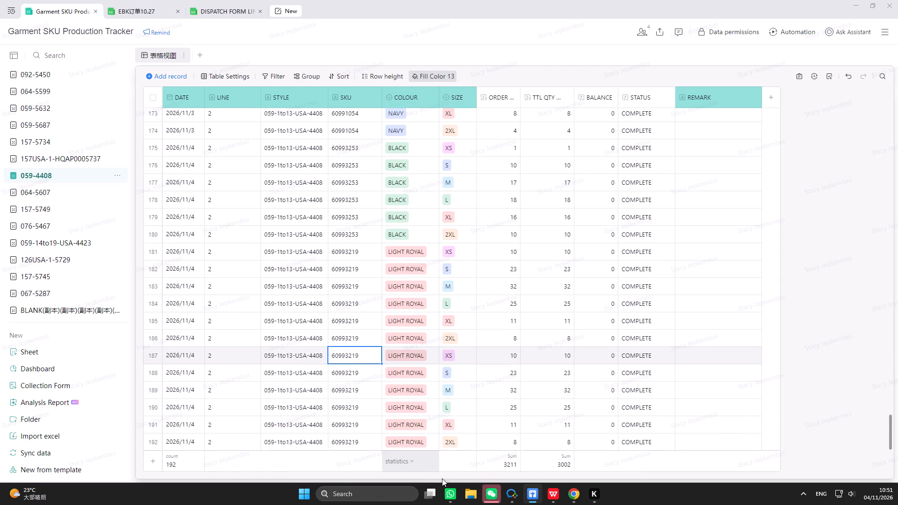
# Check the new photo message in the EBK planning group chat in WeChat, and return to the tracker.
pyautogui.click(492, 498)
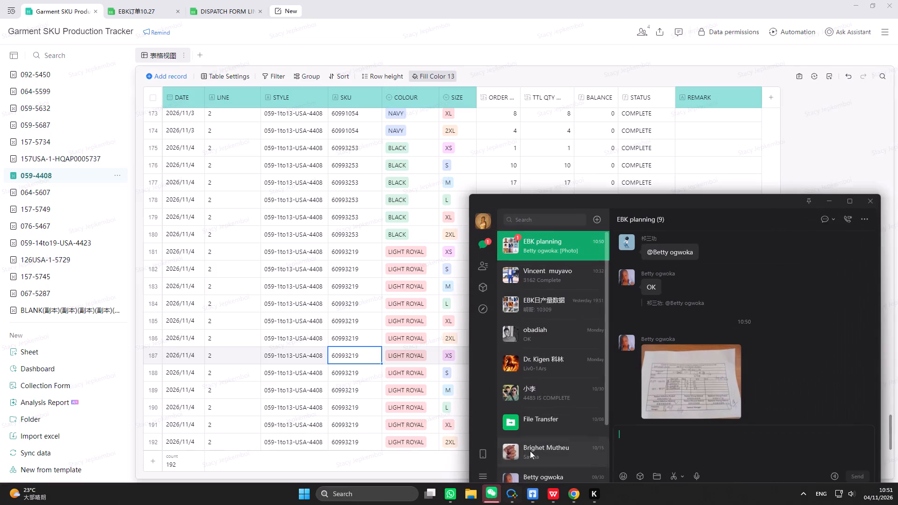
pyautogui.click(559, 252)
pyautogui.click(835, 201)
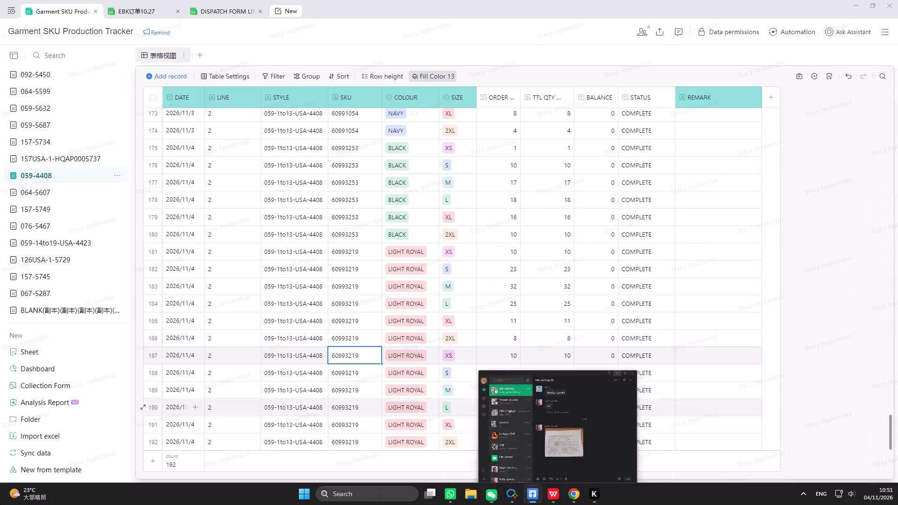
# Arrange the WPS order sheet side by side with the production tracker.
pyautogui.click(552, 496)
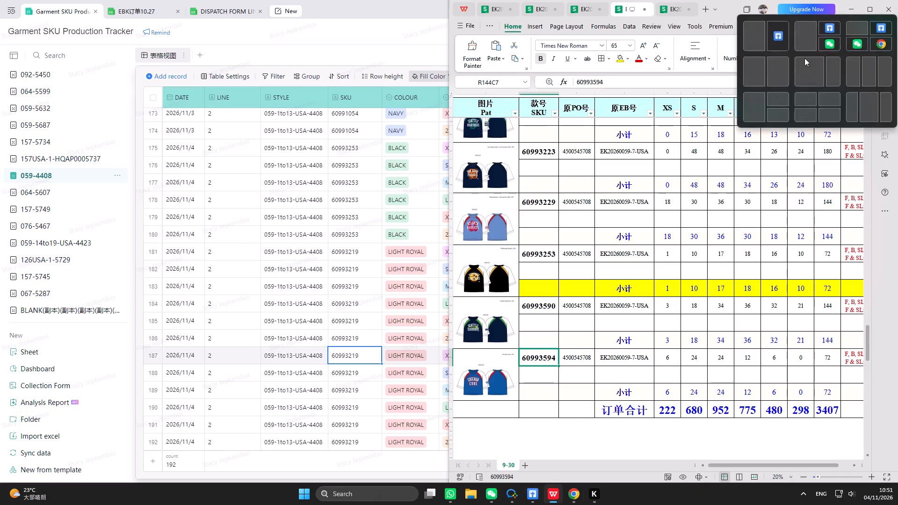
pyautogui.click(784, 64)
pyautogui.click(117, 150)
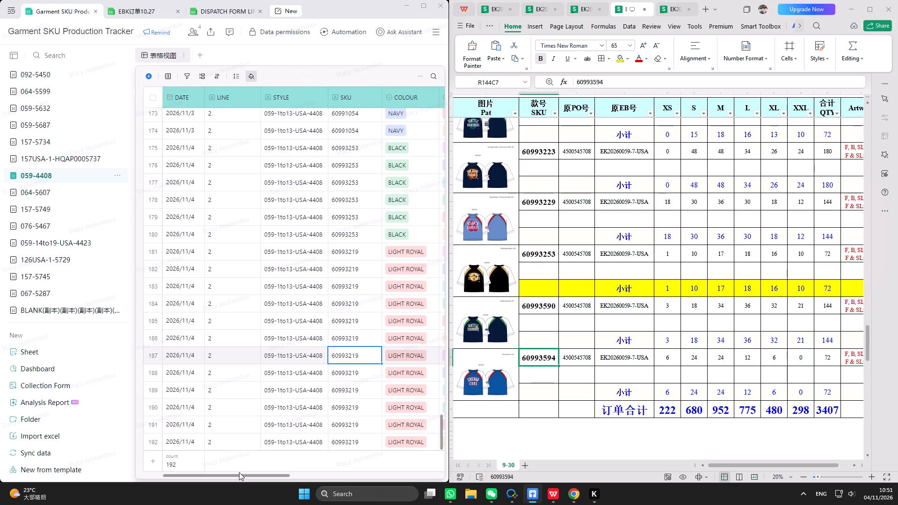
# Replace the SKU in all six newly added records with 60993594, copied from the 9-30 order sheet.
pyautogui.moveTo(241, 474); pyautogui.dragTo(274, 474)
pyautogui.moveTo(272, 476); pyautogui.dragTo(305, 474)
pyautogui.click(286, 358)
pyautogui.scroll(-3, 286, 359)
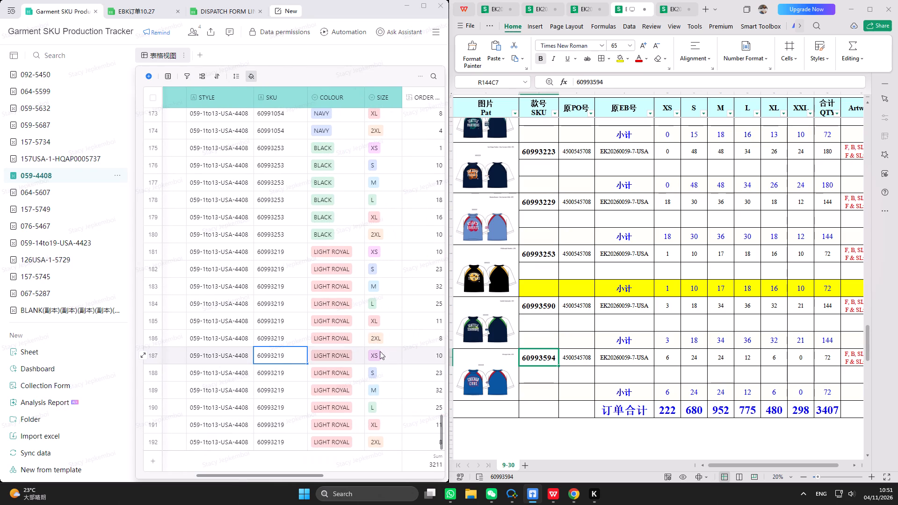
pyautogui.doubleClick(614, 78)
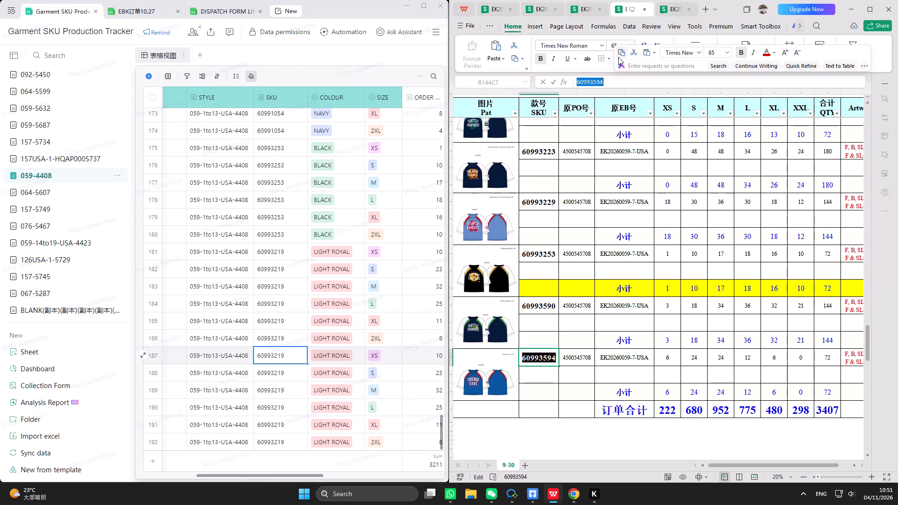
pyautogui.doubleClick(620, 54)
pyautogui.click(265, 348)
pyautogui.doubleClick(266, 354)
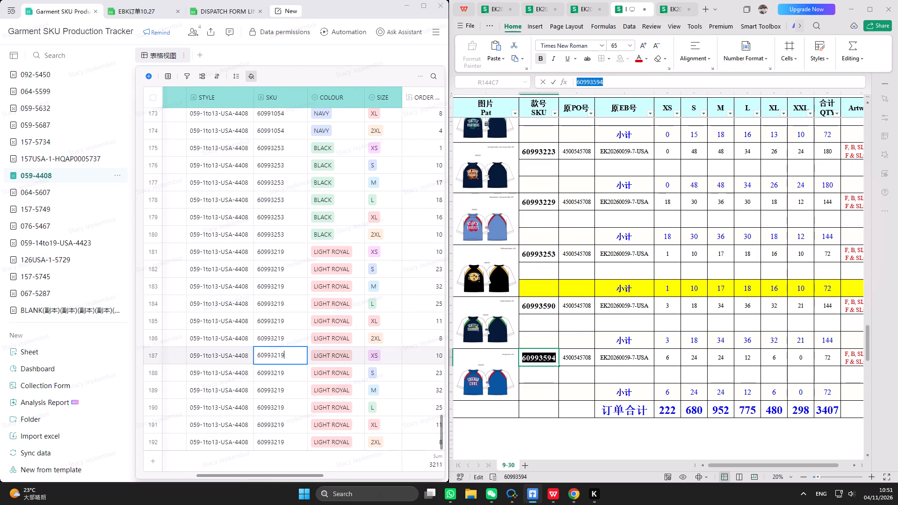
pyautogui.doubleClick(266, 354)
pyautogui.hotkey('ctrl', 'v')
pyautogui.click(271, 370)
pyautogui.click(288, 353)
pyautogui.moveTo(309, 364); pyautogui.dragTo(290, 430)
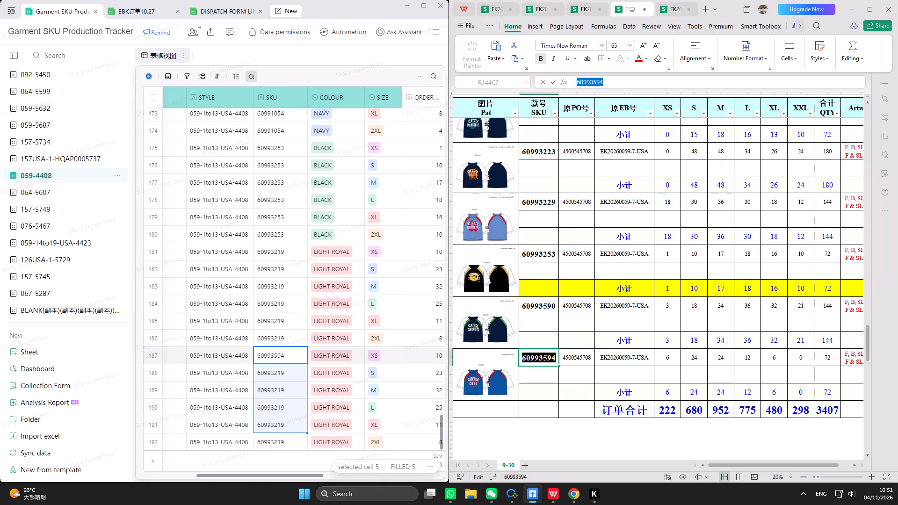
pyautogui.moveTo(290, 430); pyautogui.dragTo(290, 445)
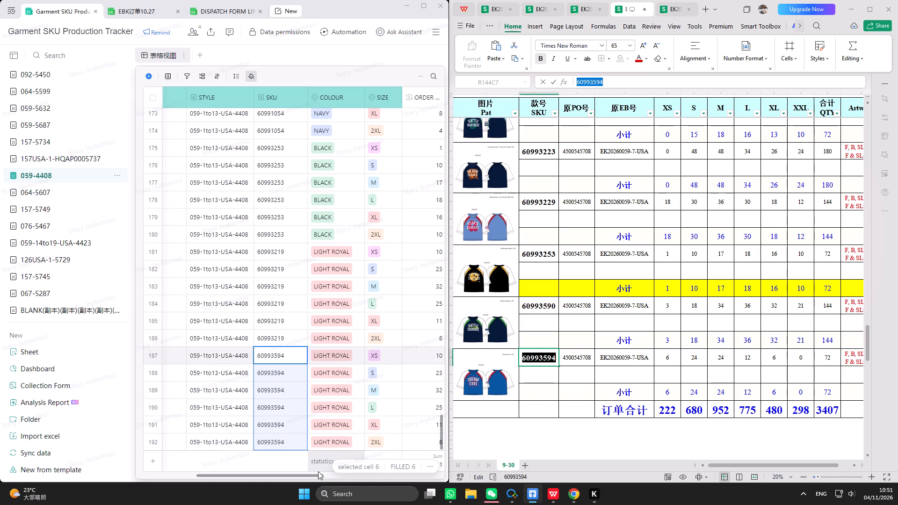
# Highlight the subtotal row of SKU 60993594 in yellow on the 9-30 order sheet.
pyautogui.moveTo(318, 474); pyautogui.dragTo(363, 476)
pyautogui.click(336, 358)
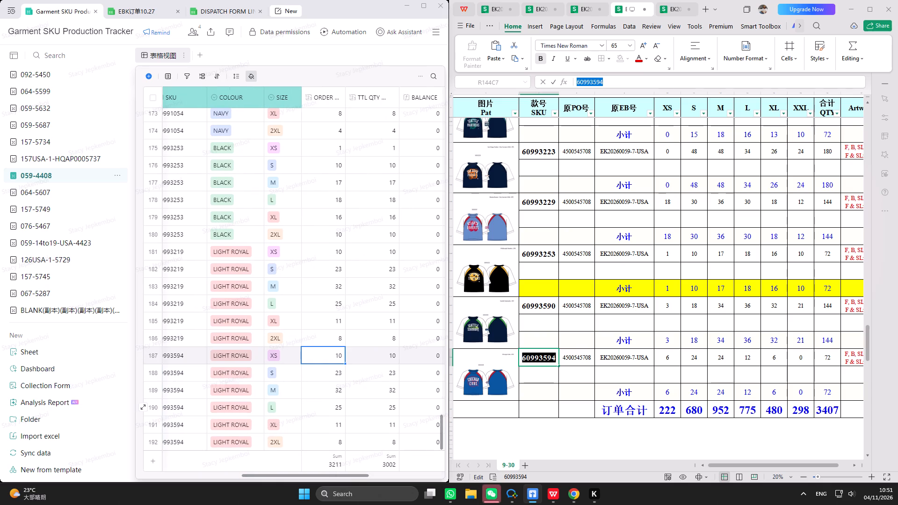
pyautogui.moveTo(553, 391); pyautogui.dragTo(852, 392)
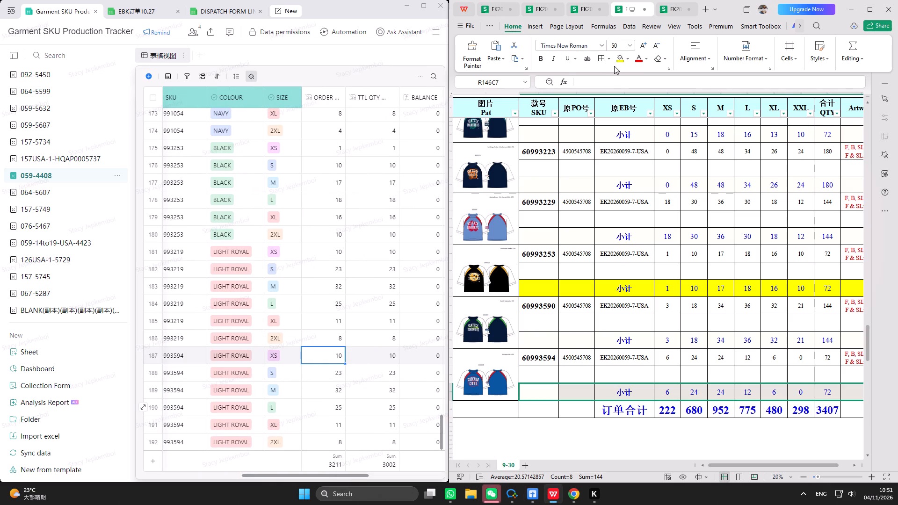
pyautogui.click(618, 62)
# Enter order quantities for SKU 60993594 in the tracker: XS 6, S 24, M 24, L 12, XL 6 and 2XL 0.
pyautogui.click(326, 375)
pyautogui.click(327, 359)
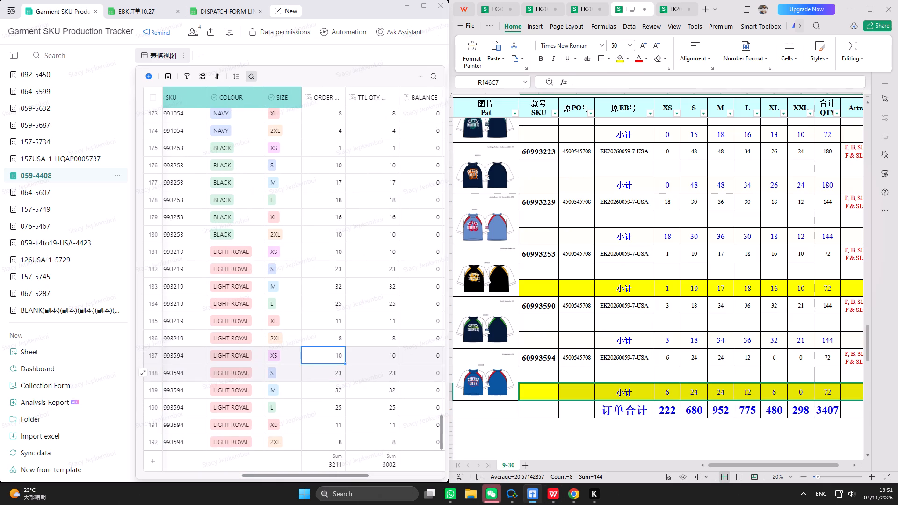
pyautogui.press('6')
pyautogui.press('Return')
pyautogui.write('24')
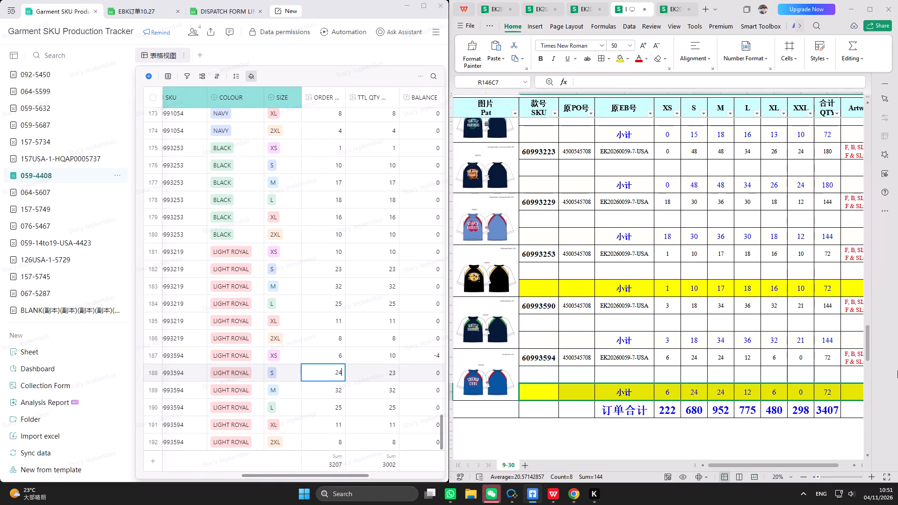
pyautogui.press('Return')
pyautogui.write('24')
pyautogui.press('Return')
pyautogui.write('12')
pyautogui.press('Return')
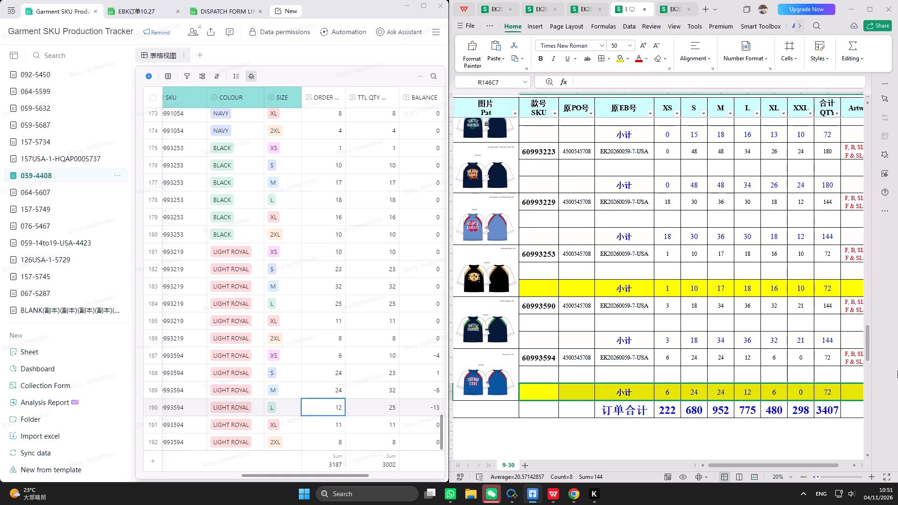
pyautogui.press('6')
pyautogui.press('Return')
pyautogui.press('Return')
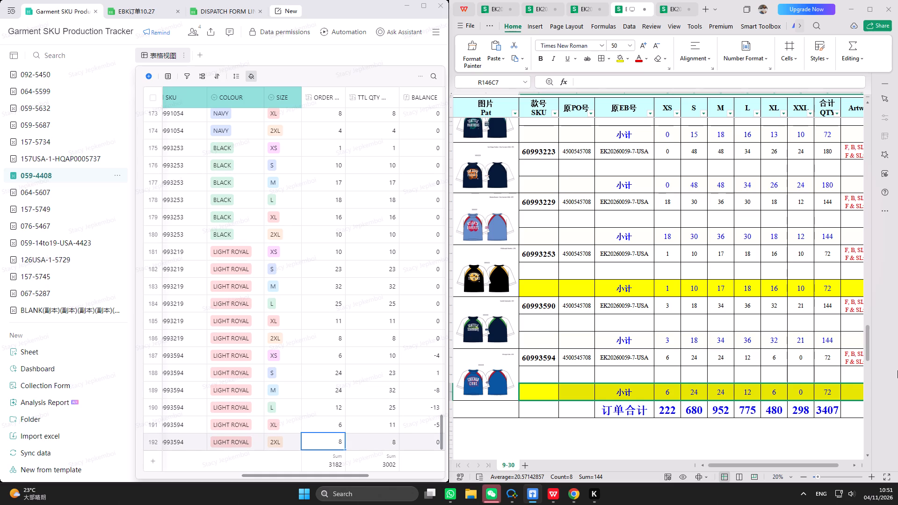
pyautogui.press('0')
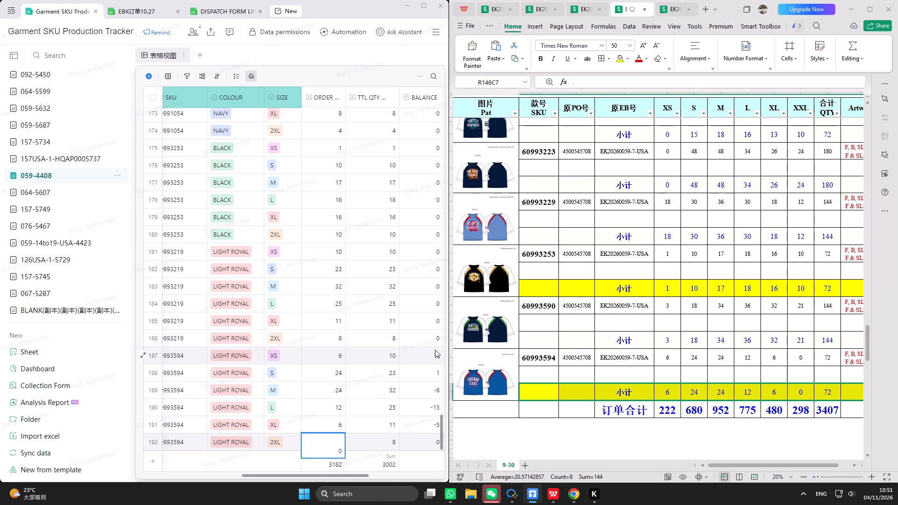
# Enter TTL QTY for SKU 60993594 in the tracker: XS 6, S 24, M 24, L 12, XL 6 and 2XL 0.
pyautogui.click(387, 362)
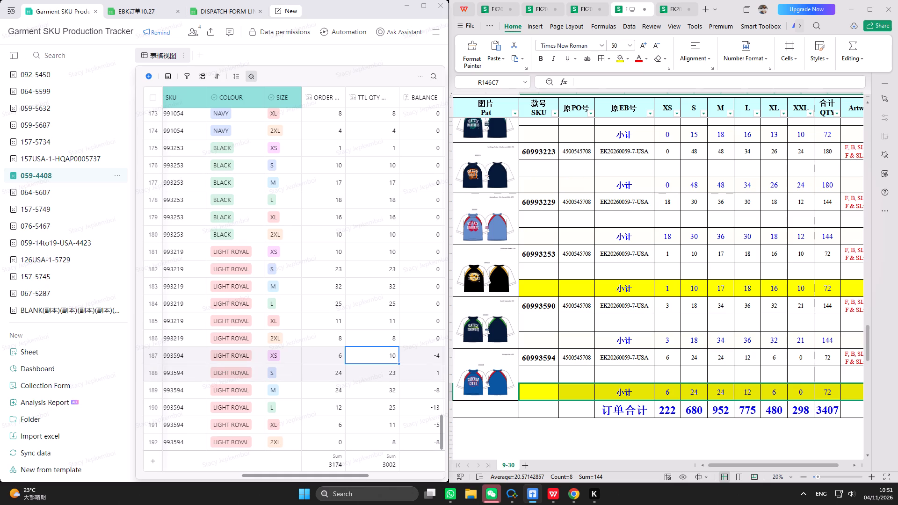
pyautogui.press('6')
pyautogui.press('Return')
pyautogui.write('24')
pyautogui.press('Return')
pyautogui.write('24')
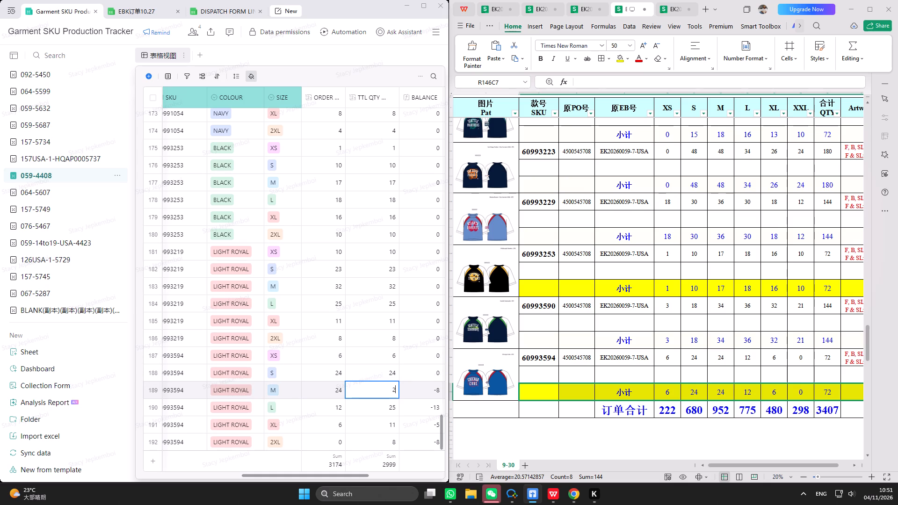
pyautogui.press('Return')
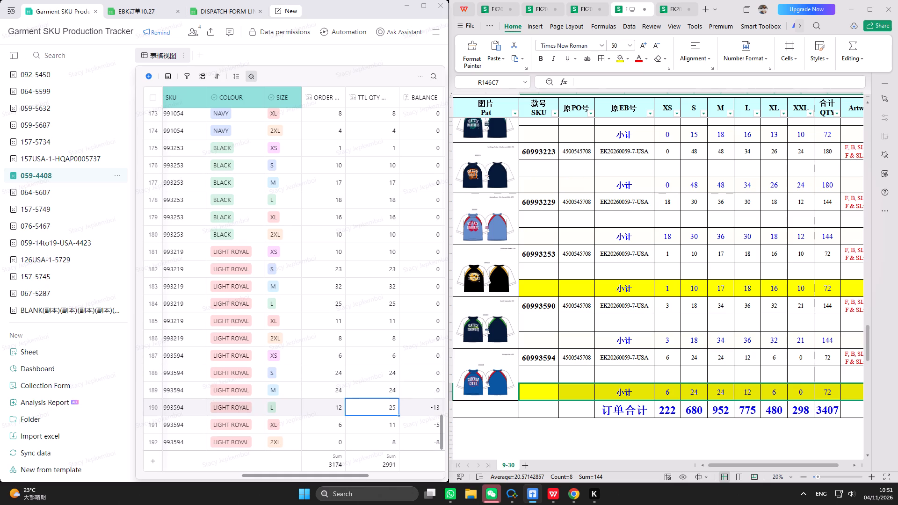
pyautogui.write('12')
pyautogui.press('Return')
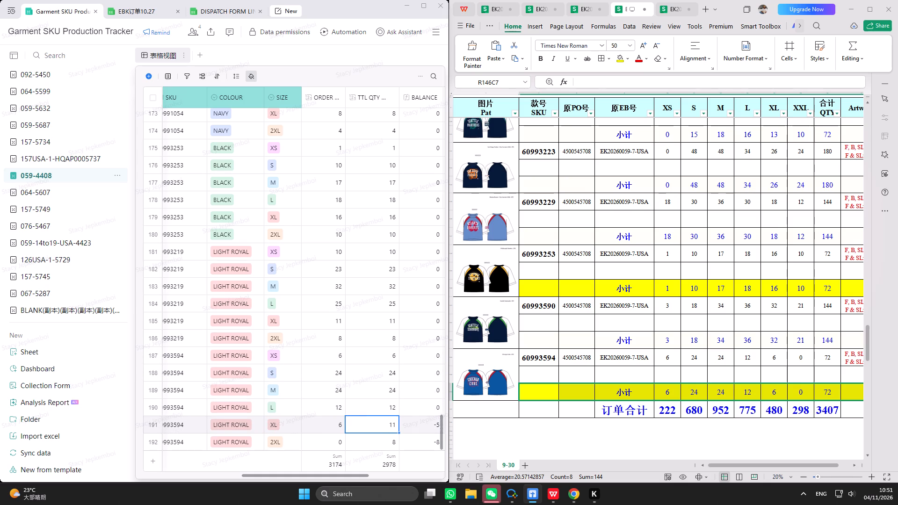
pyautogui.press('6')
pyautogui.press('Return')
pyautogui.press('0')
pyautogui.press('Return')
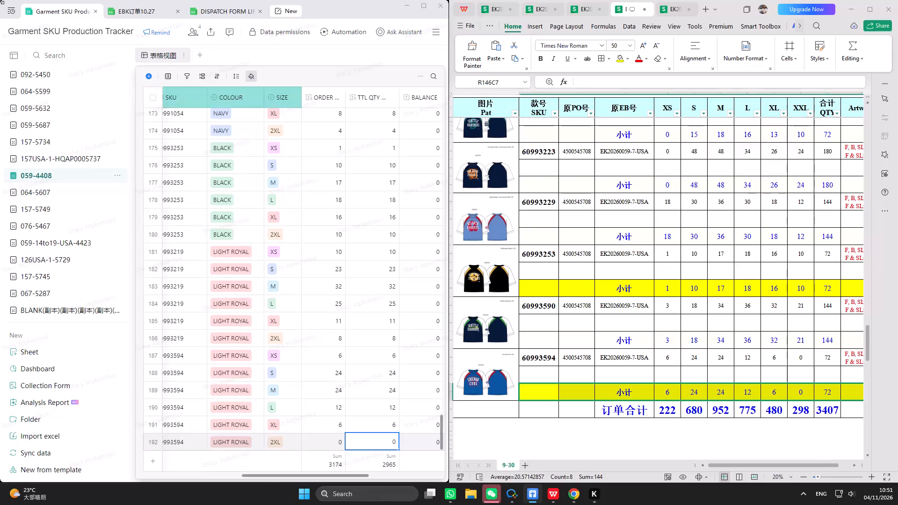
# Look through the SKU blocks and their subtotal rows on the 9-30 order sheet, finishing with SKU 60993235 selected.
pyautogui.scroll(7, 548, 279)
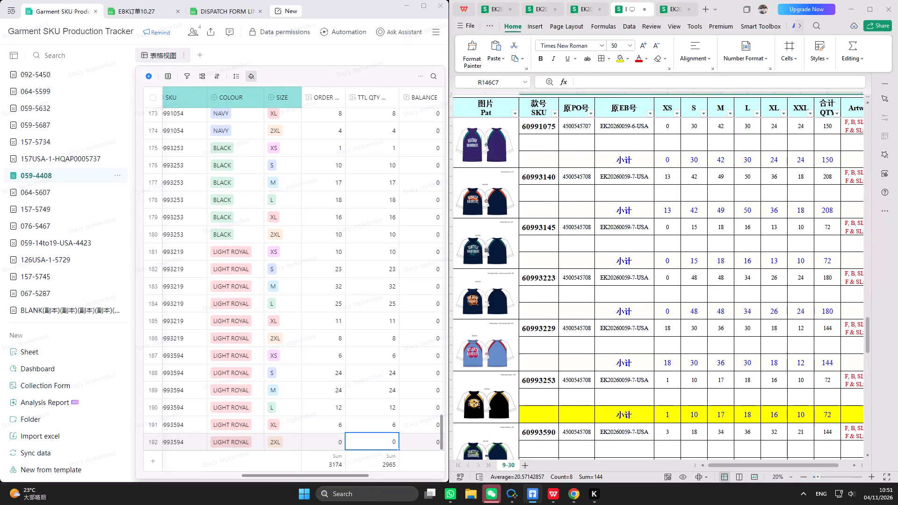
pyautogui.scroll(13, 548, 279)
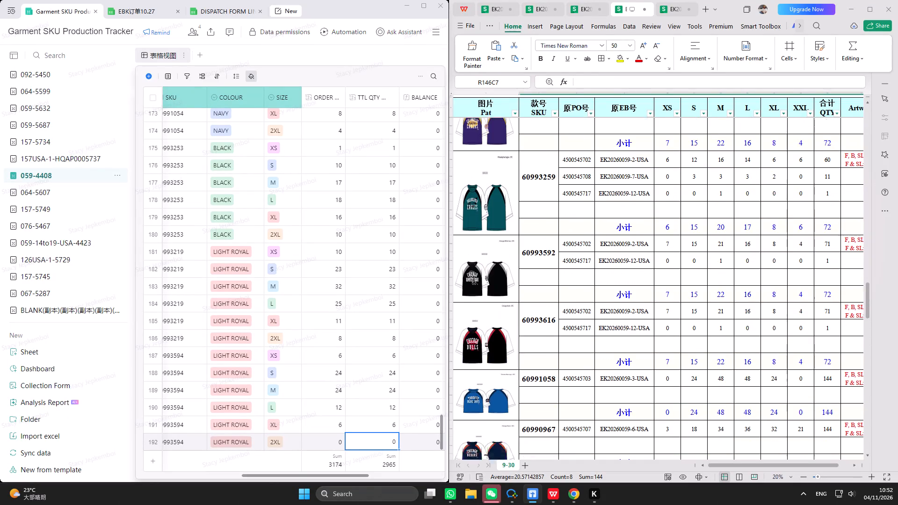
pyautogui.scroll(12, 548, 279)
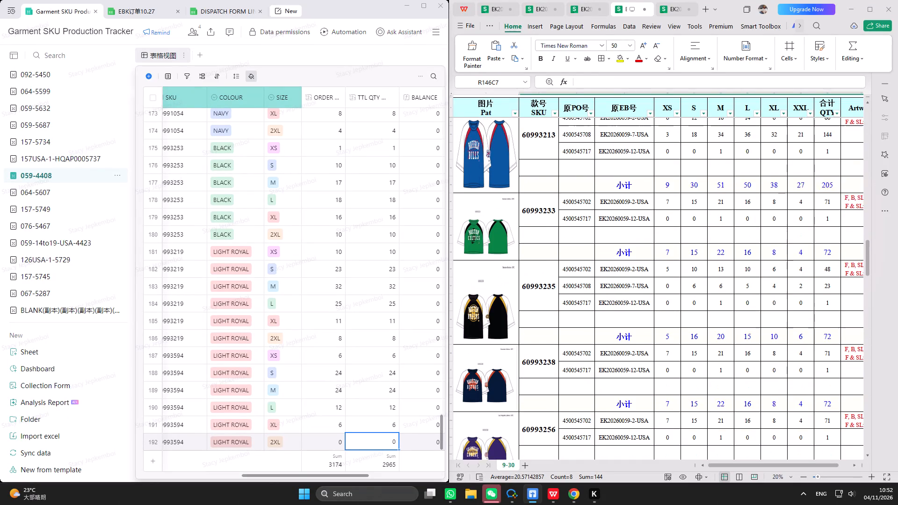
pyautogui.scroll(19, 549, 277)
pyautogui.scroll(4, 549, 276)
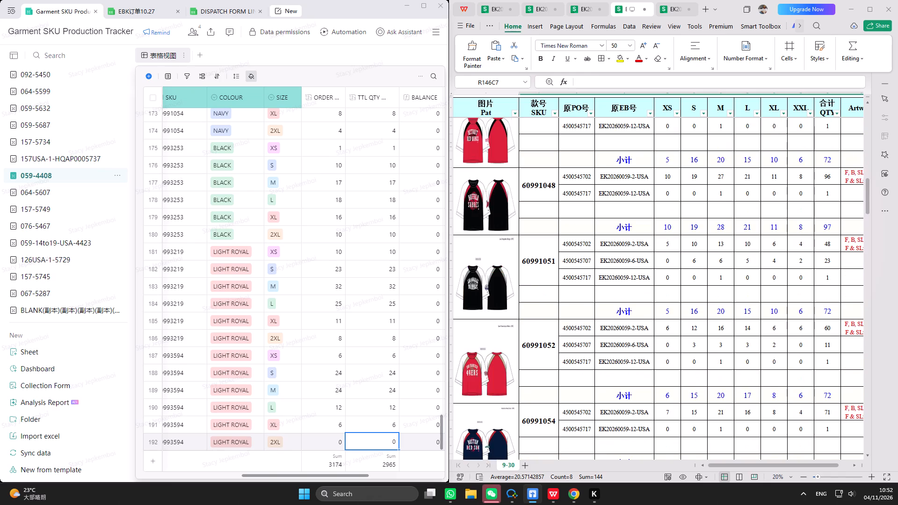
pyautogui.scroll(15, 549, 276)
pyautogui.scroll(11, 549, 276)
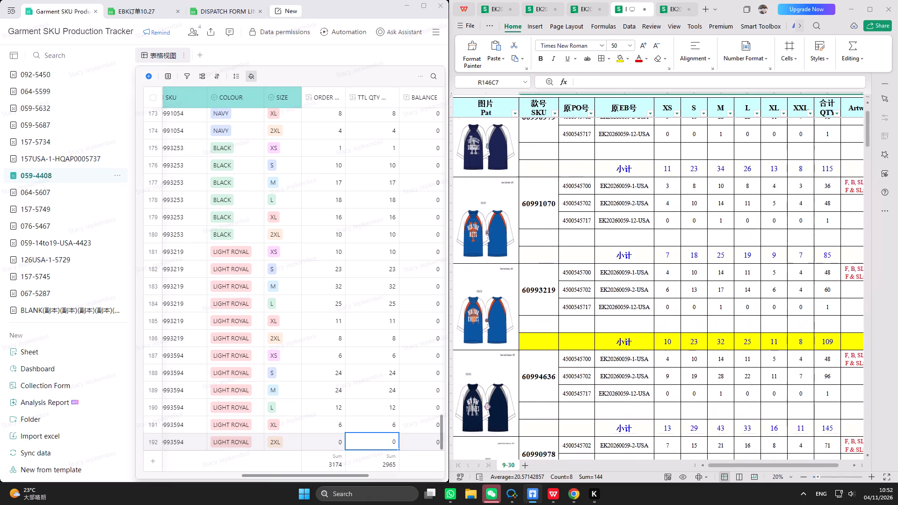
pyautogui.scroll(12, 549, 276)
pyautogui.scroll(-15, 550, 280)
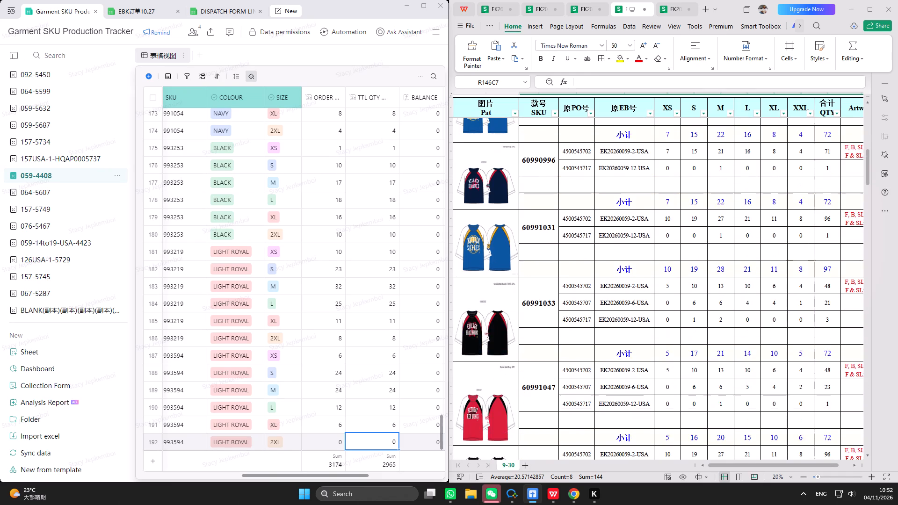
pyautogui.scroll(-19, 562, 302)
pyautogui.scroll(-5, 562, 302)
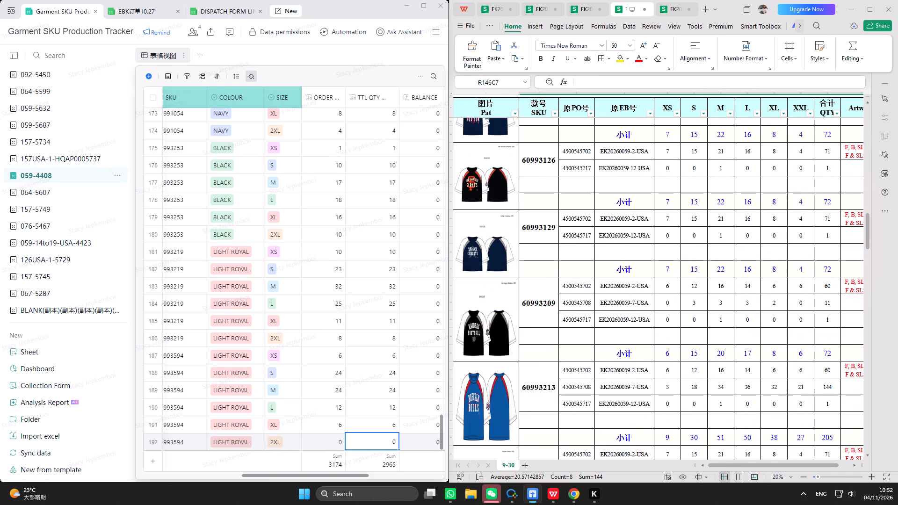
pyautogui.scroll(-13, 562, 302)
pyautogui.click(555, 227)
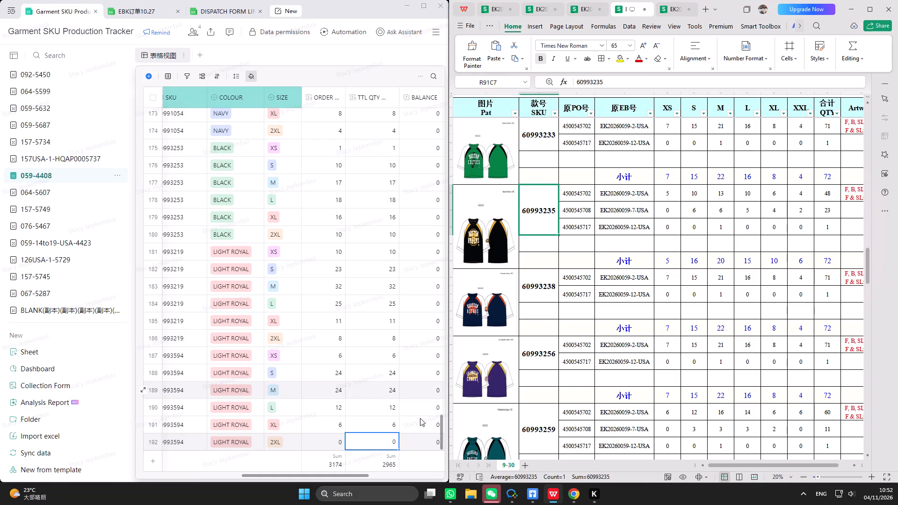
# Maximise the Garment SKU Production Tracker and review the earlier 059-4408 records by SKU, size, balance and status.
pyautogui.click(422, 10)
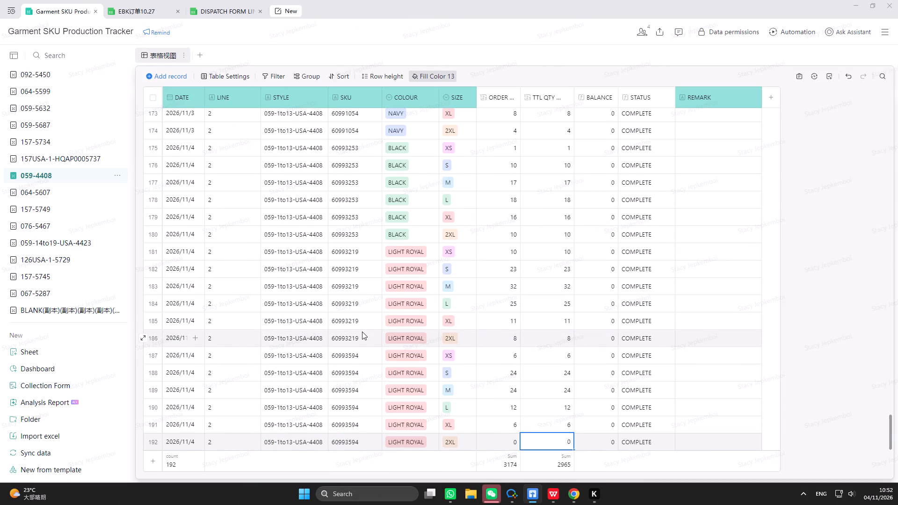
pyautogui.scroll(14, 362, 332)
pyautogui.scroll(20, 362, 332)
pyautogui.scroll(6, 362, 332)
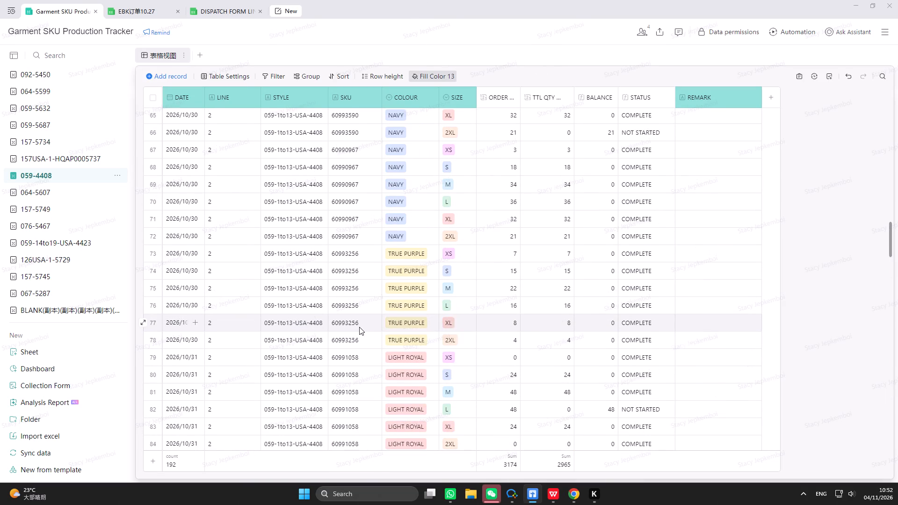
pyautogui.scroll(16, 359, 327)
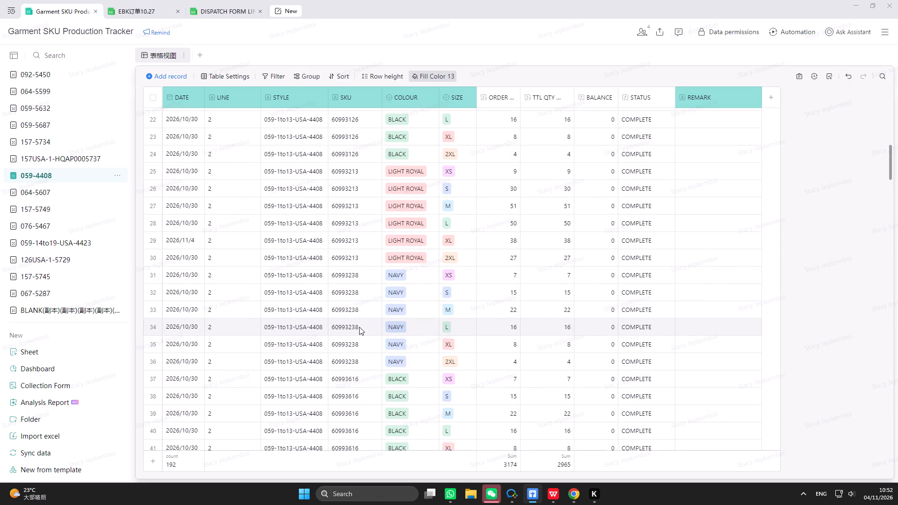
pyautogui.scroll(9, 359, 327)
pyautogui.scroll(16, 359, 327)
pyautogui.scroll(-15, 362, 328)
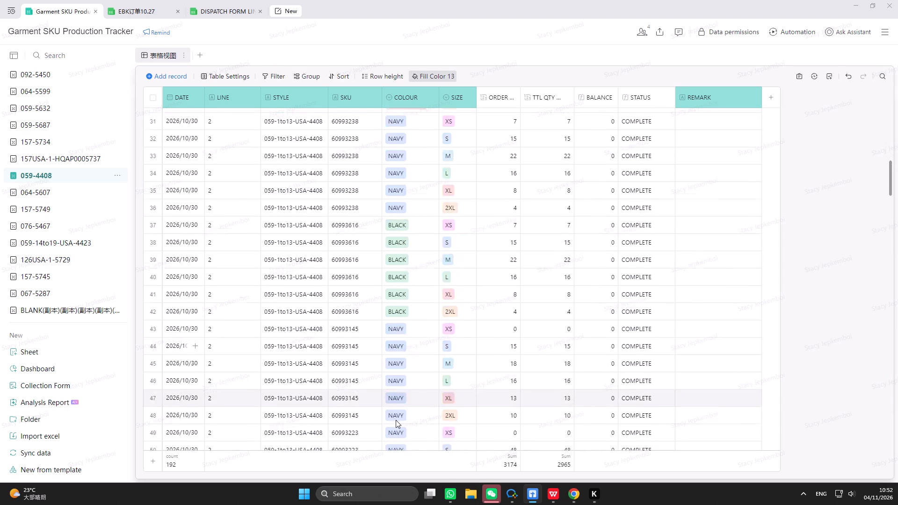
pyautogui.scroll(-15, 396, 420)
# Switch to Weixin, check the EBK planning group chat for new messages, and minimise the chat window.
pyautogui.click(494, 493)
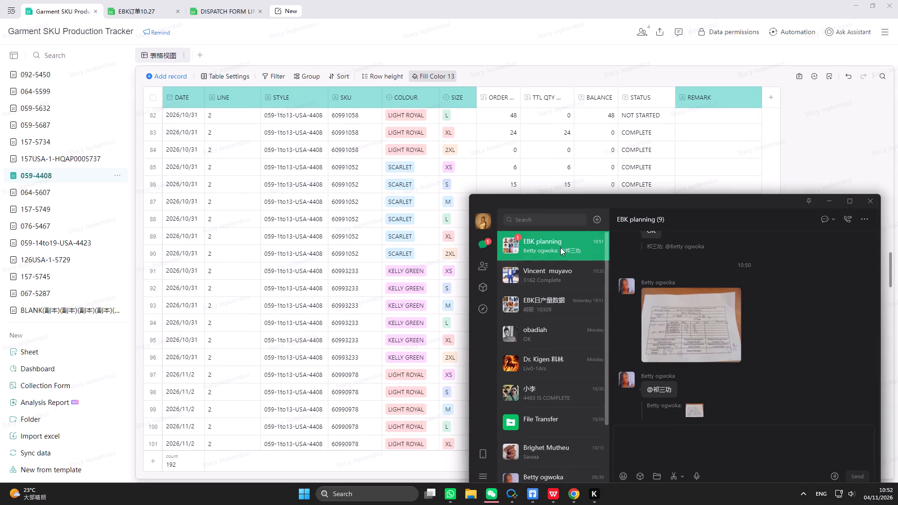
pyautogui.click(560, 247)
pyautogui.click(828, 206)
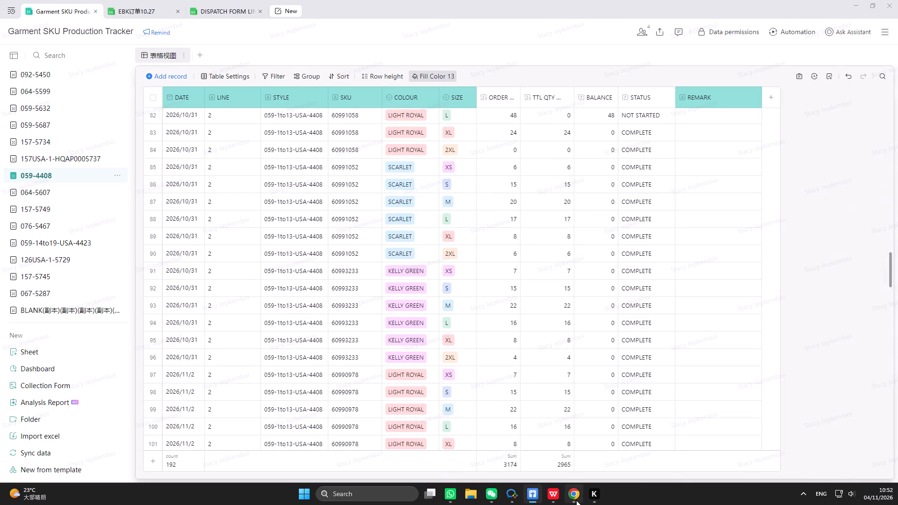
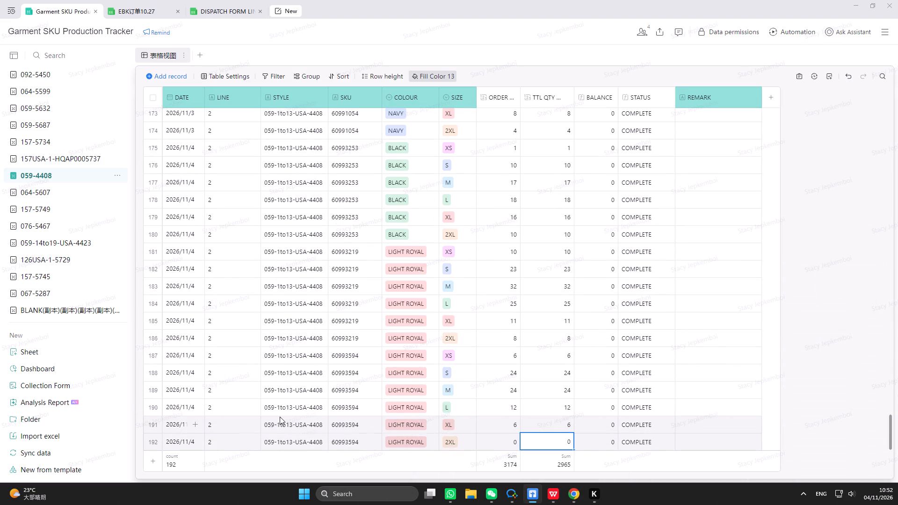
# Insert a record below row 192 and duplicate the six SKU 60993594 records, XS to 2XL, starting at row 193.
pyautogui.click(176, 442)
pyautogui.rightClick(176, 442)
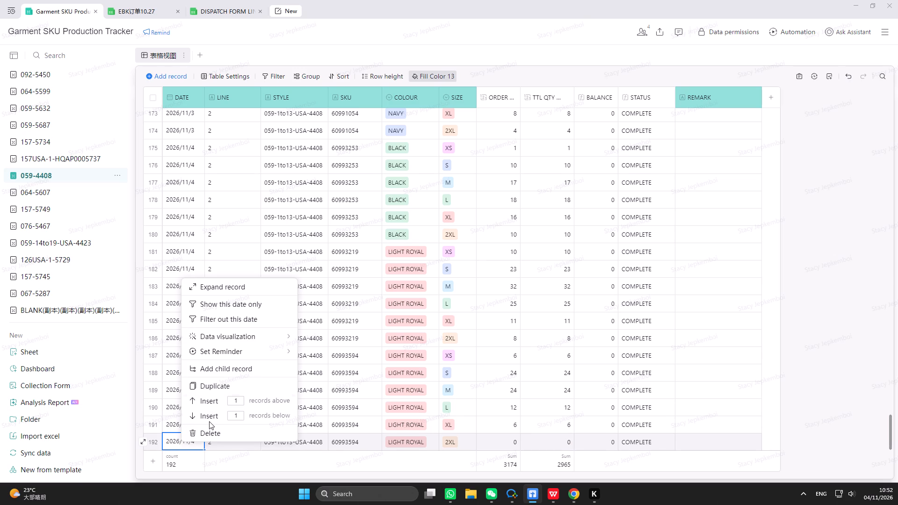
pyautogui.click(209, 420)
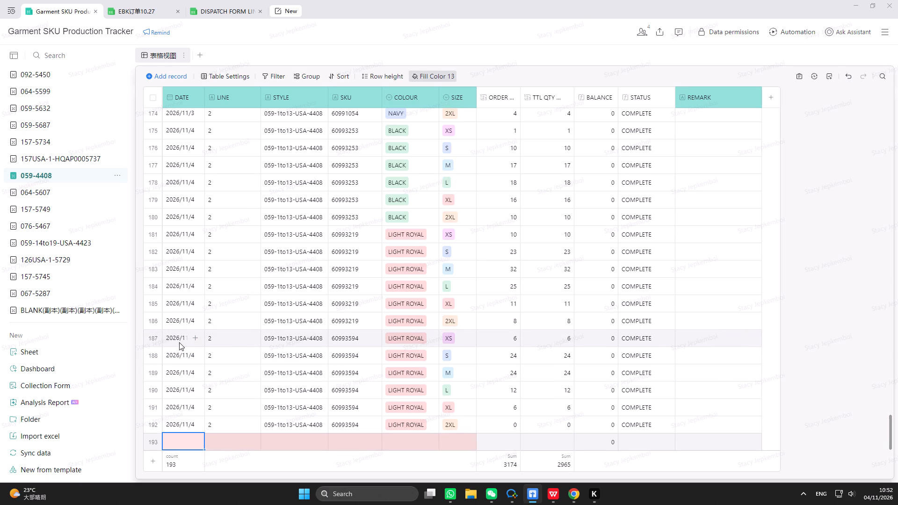
pyautogui.moveTo(179, 342); pyautogui.dragTo(699, 425)
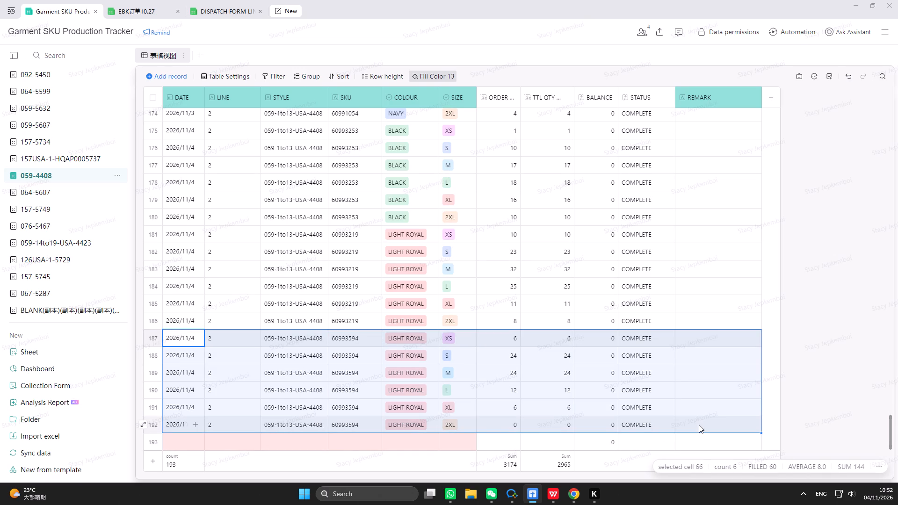
pyautogui.hotkey('ctrl', 'c')
pyautogui.scroll(-3, 396, 433)
pyautogui.click(181, 443)
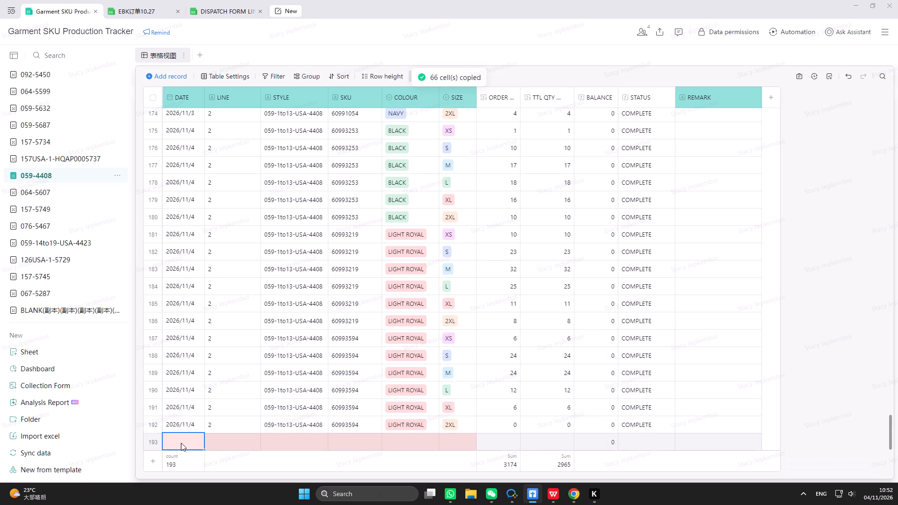
pyautogui.hotkey('ctrl', 'v')
pyautogui.scroll(-5, 181, 443)
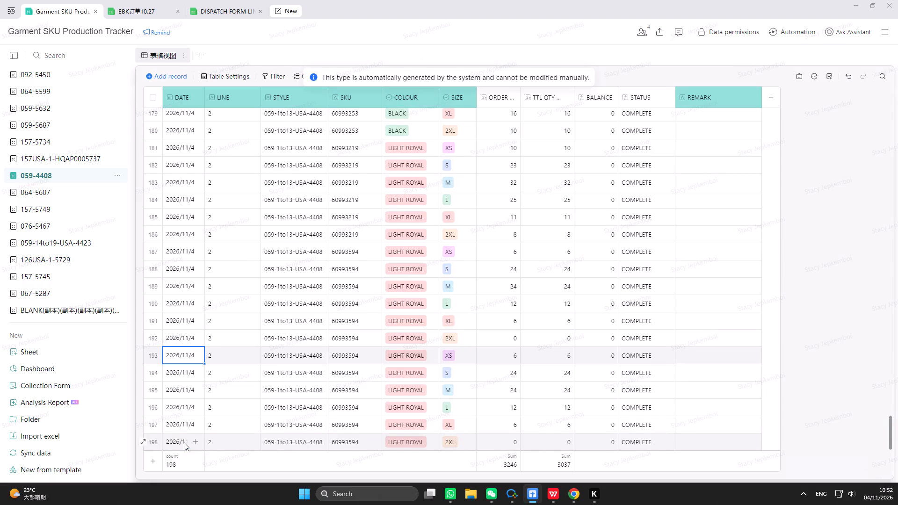
# Select the SKU of row 193 and switch to WPS to show the 9-30 order sheet beside the tracker.
pyautogui.click(345, 361)
pyautogui.click(553, 491)
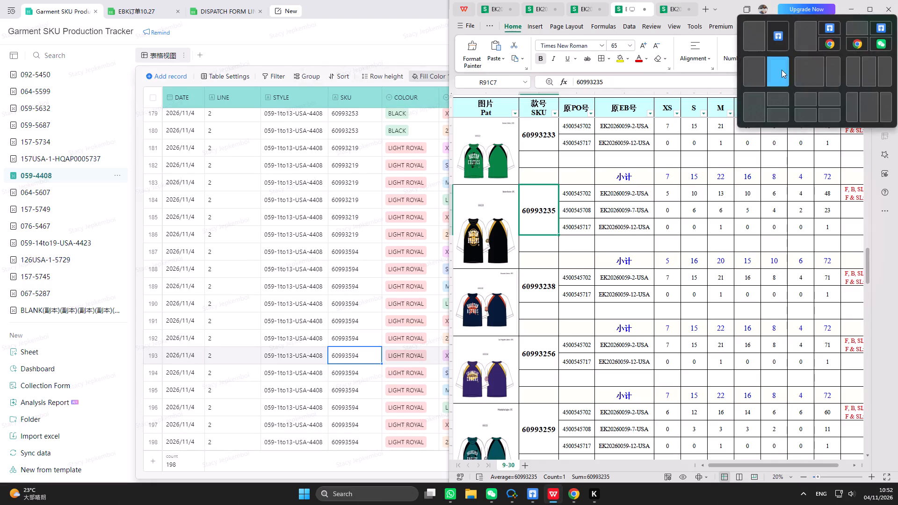
# Arrange the 9-30 order sheet and the Garment SKU Production Tracker side by side, with the tracker's STYLE to ORDER columns in view.
pyautogui.click(782, 70)
pyautogui.click(133, 122)
pyautogui.moveTo(222, 476); pyautogui.dragTo(259, 476)
# Switch to Chrome to bring up the HELLO TARA video on YouTube.
pyautogui.click(567, 495)
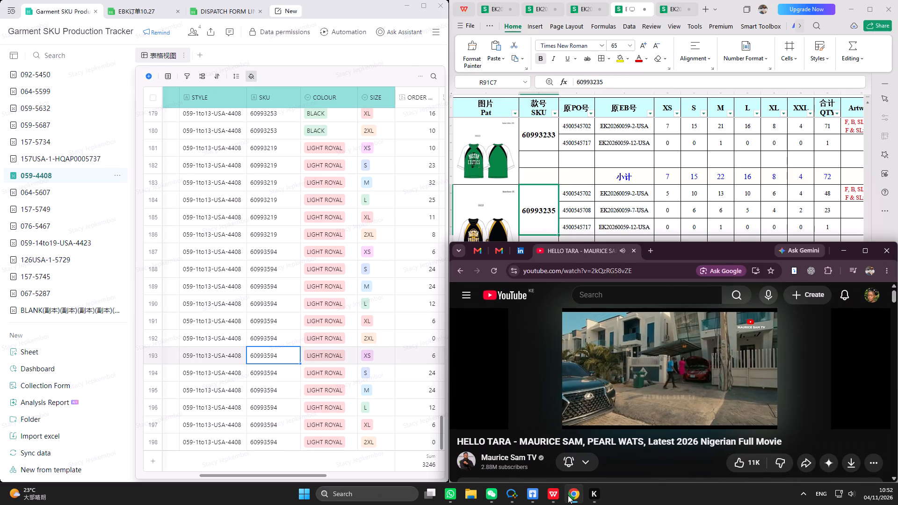
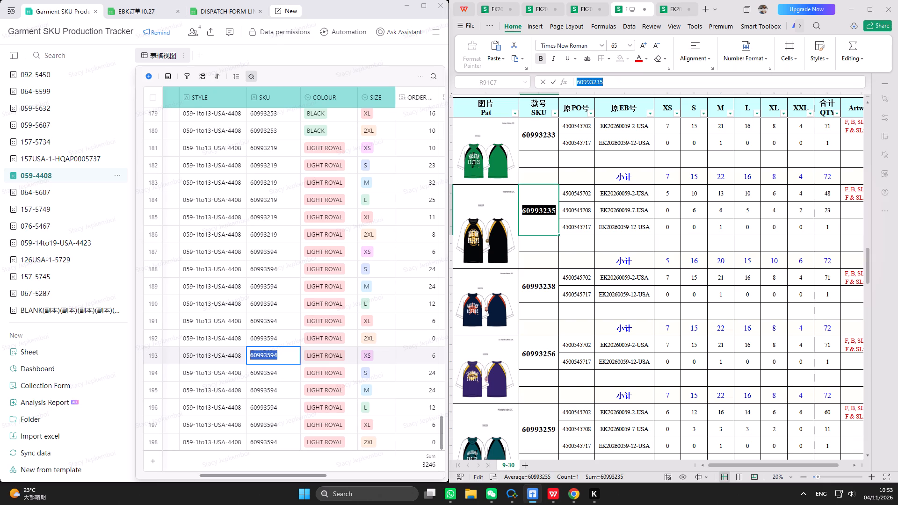
# Replace the SKU with 60993235 in row 193 and fill it down through row 198.
pyautogui.hotkey('ctrl', 'v')
pyautogui.moveTo(282, 387); pyautogui.dragTo(283, 378)
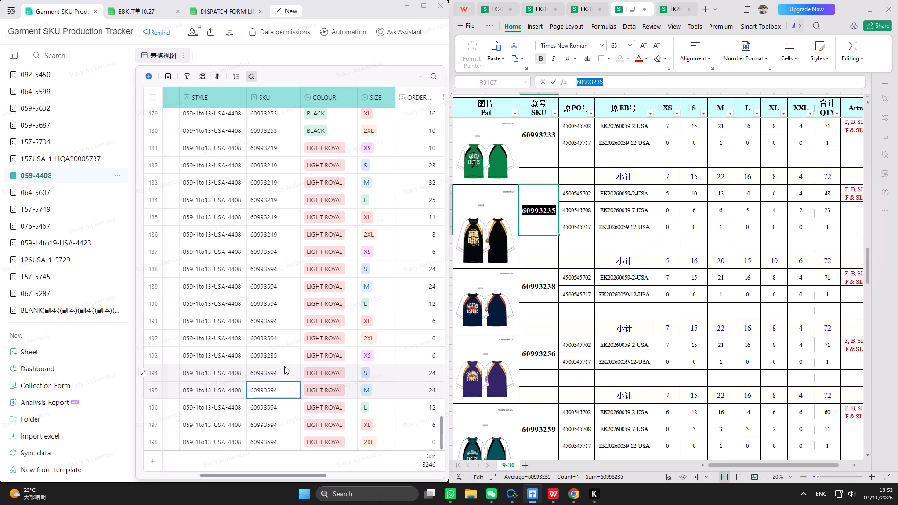
pyautogui.click(285, 357)
pyautogui.moveTo(302, 364); pyautogui.dragTo(286, 446)
# Set the colour of row 193 to BLACK and fill it down through row 198.
pyautogui.click(341, 351)
pyautogui.click(346, 356)
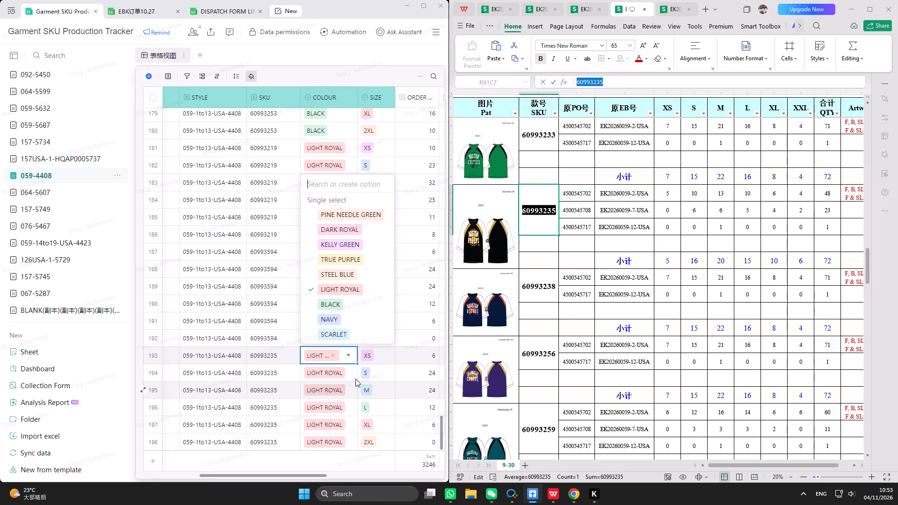
pyautogui.click(345, 307)
pyautogui.moveTo(356, 362); pyautogui.dragTo(342, 447)
# Select the order quantity of row 193 and mark the subtotal row of SKU 60993235 in the 9-30 order sheet in WPS.
pyautogui.moveTo(319, 475); pyautogui.dragTo(352, 469)
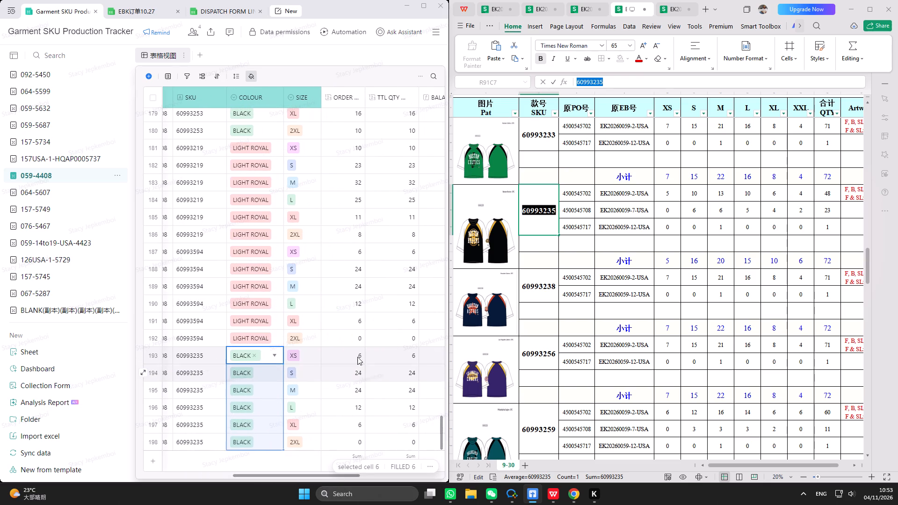
pyautogui.click(356, 351)
pyautogui.moveTo(556, 261); pyautogui.dragTo(846, 260)
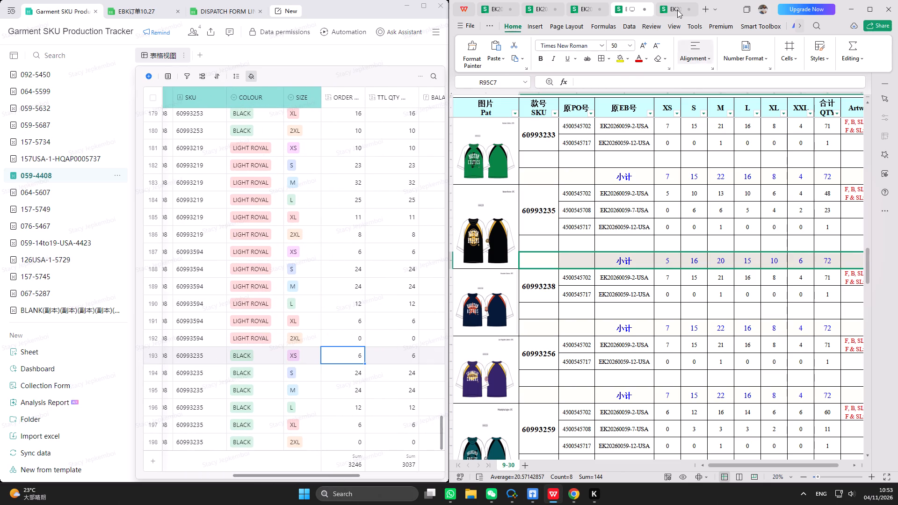
# Highlight the selected SKU 60993235 subtotal row in yellow on the 9-30 order sheet.
pyautogui.click(619, 59)
# In the tracker, set the SKU 60993235 order quantities in rows 193–198 to 5, 16, 20, 15, 10 and 6, XS to 2XL.
pyautogui.click(341, 369)
pyautogui.click(349, 349)
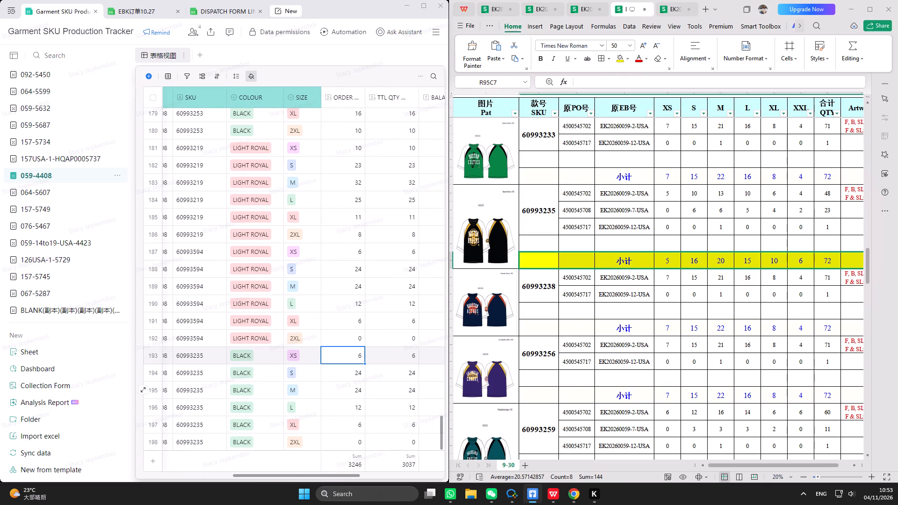
pyautogui.press('5')
pyautogui.press('Return')
pyautogui.write('16')
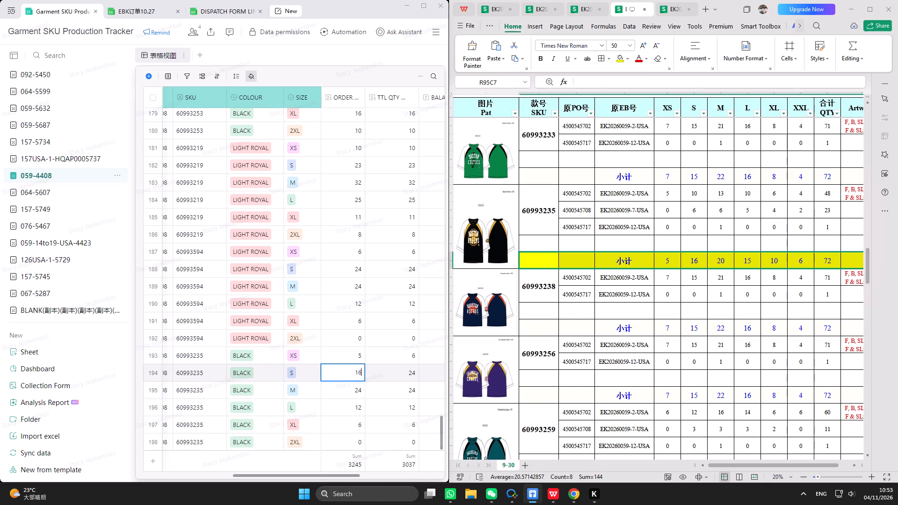
pyautogui.press('Return')
pyautogui.write('20')
pyautogui.press('Return')
pyautogui.write('15')
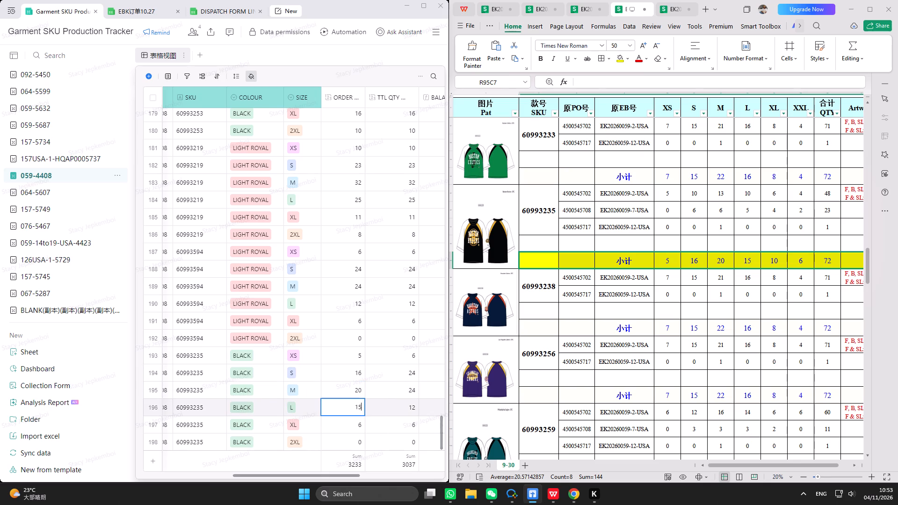
pyautogui.press('Return')
pyautogui.write('10')
pyautogui.press('Return')
pyautogui.press('6')
pyautogui.press('Return')
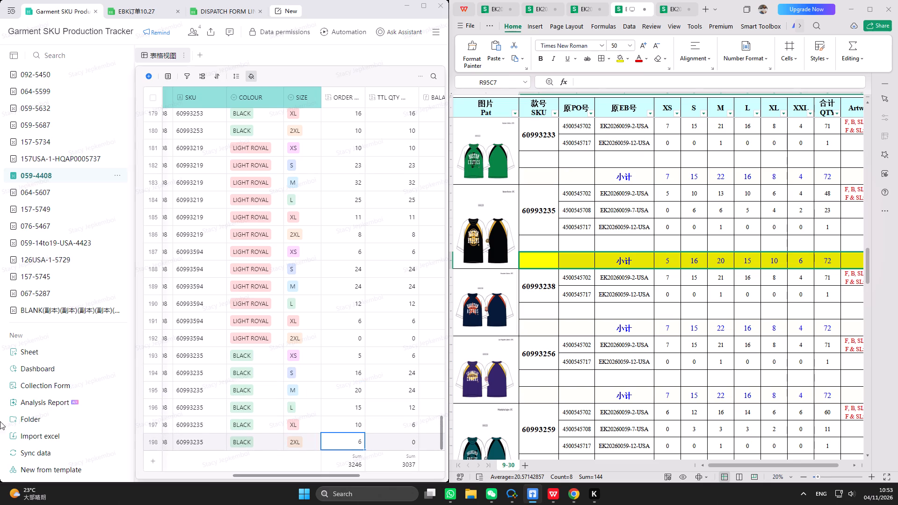
# Set the TTL QTY values of rows 193–198 to 5, 16, 20, 15, 10 and 0 for sizes XS to 2XL.
pyautogui.click(399, 359)
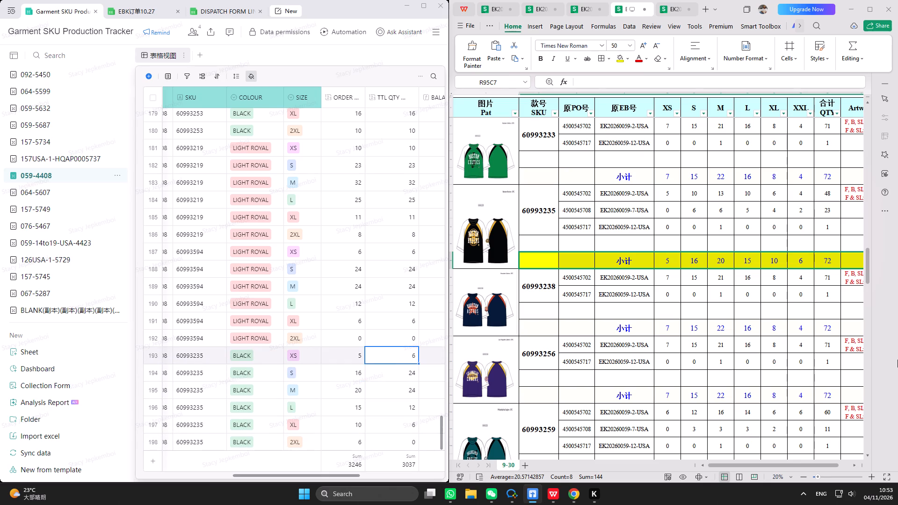
pyautogui.press('5')
pyautogui.press('Return')
pyautogui.write('16')
pyautogui.press('Return')
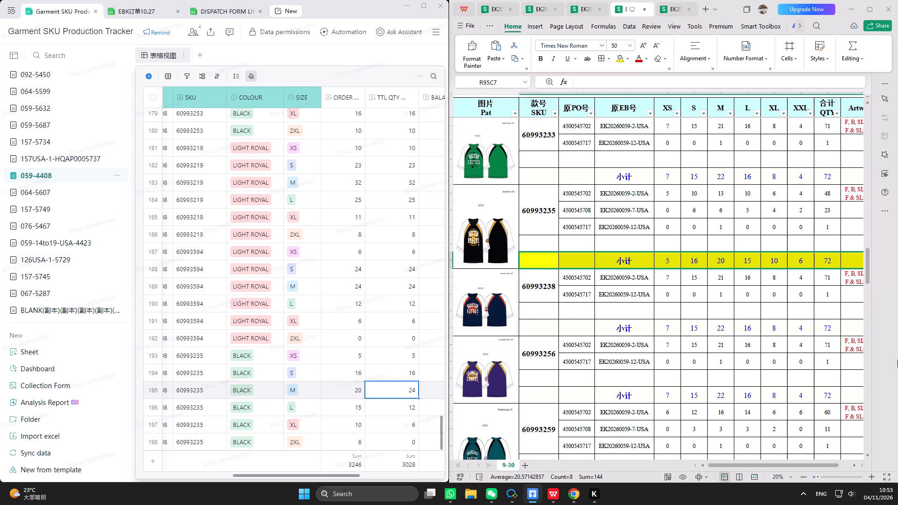
pyautogui.write('20')
pyautogui.press('Return')
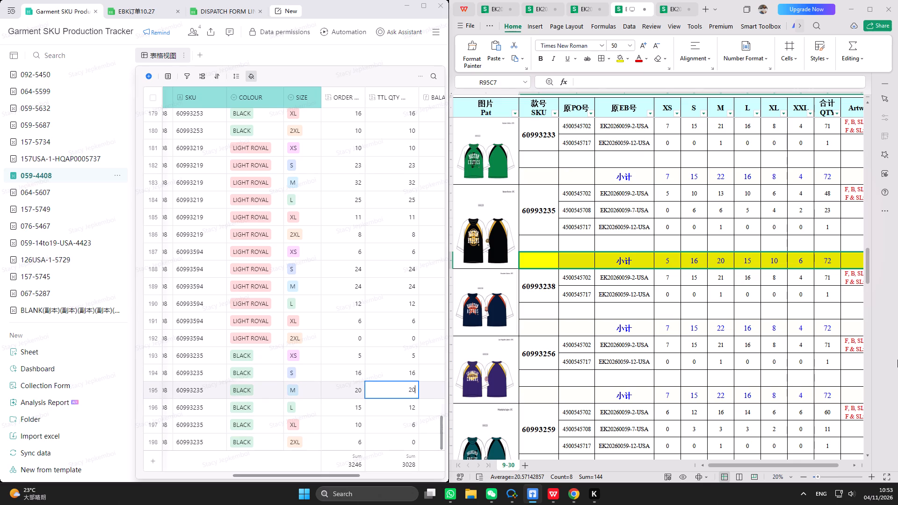
pyautogui.write('15')
pyautogui.press('Return')
pyautogui.write('10')
pyautogui.press('Return')
pyautogui.press('0')
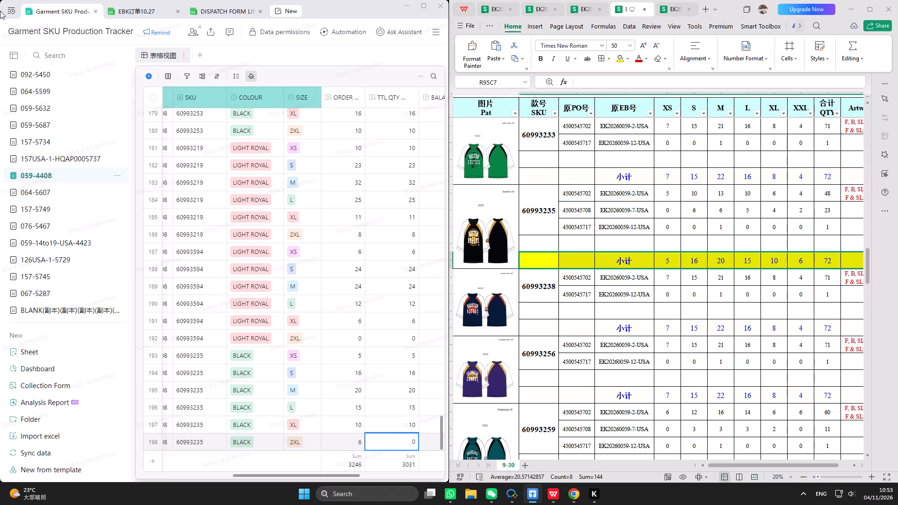
# Maximize the tracker and examine the quantities, balances and statuses of the earlier style 4408 records.
pyautogui.click(431, 7)
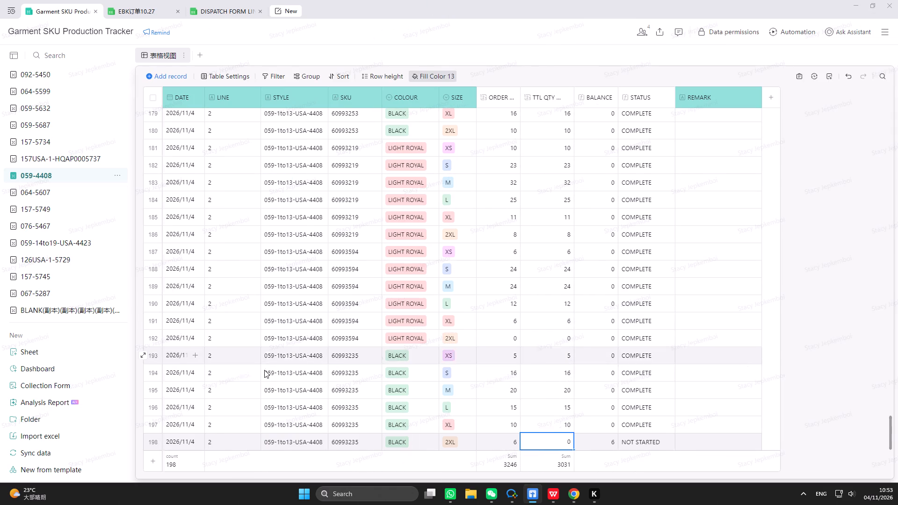
pyautogui.scroll(3, 370, 355)
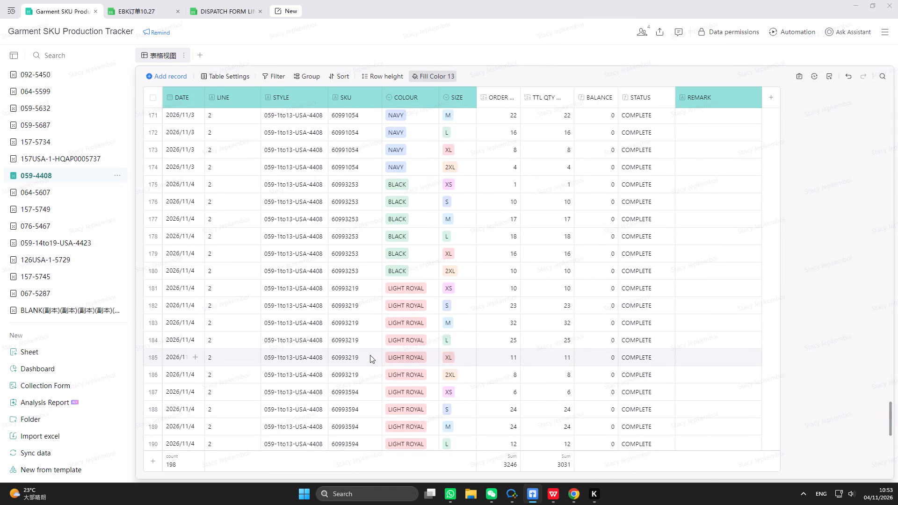
pyautogui.scroll(20, 370, 355)
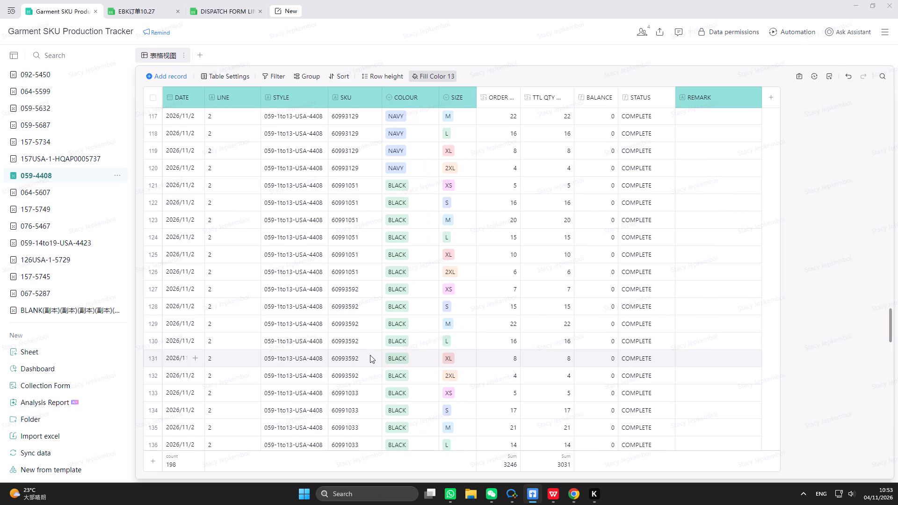
pyautogui.scroll(-7, 370, 355)
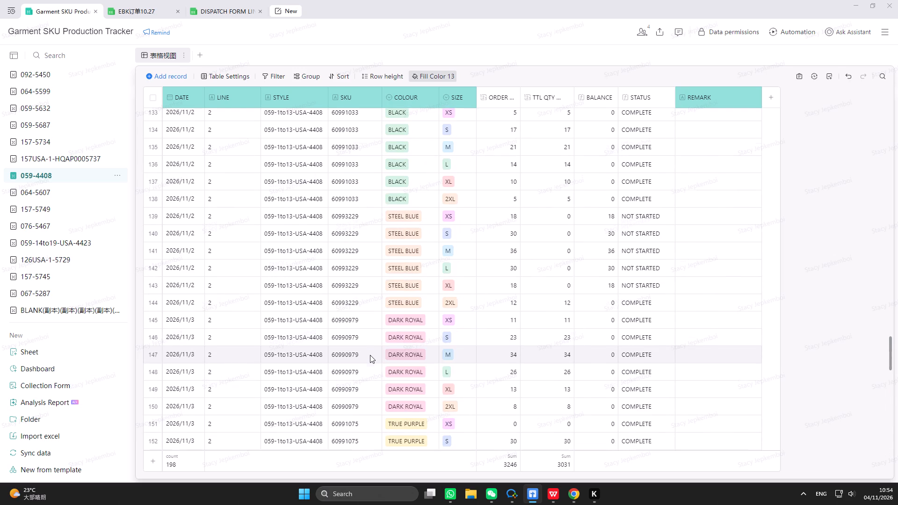
pyautogui.scroll(-6, 370, 355)
pyautogui.scroll(12, 370, 355)
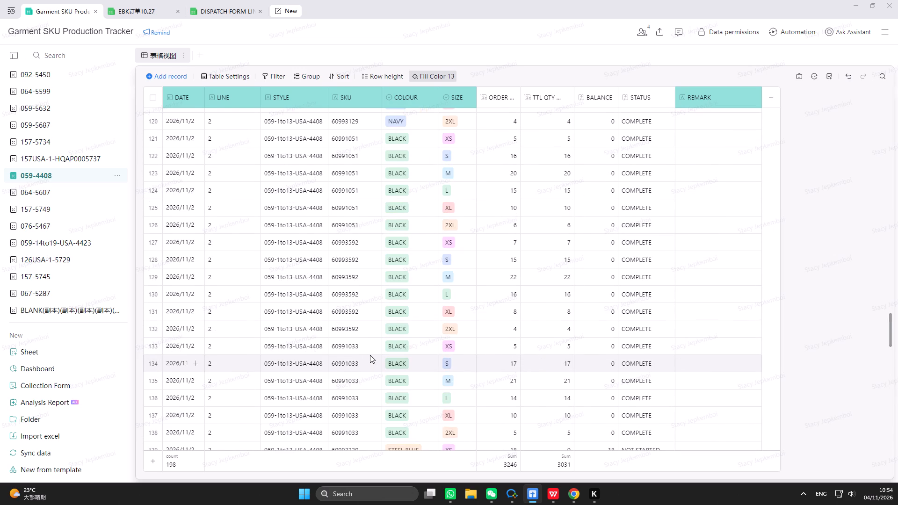
pyautogui.scroll(19, 370, 355)
pyautogui.scroll(7, 370, 355)
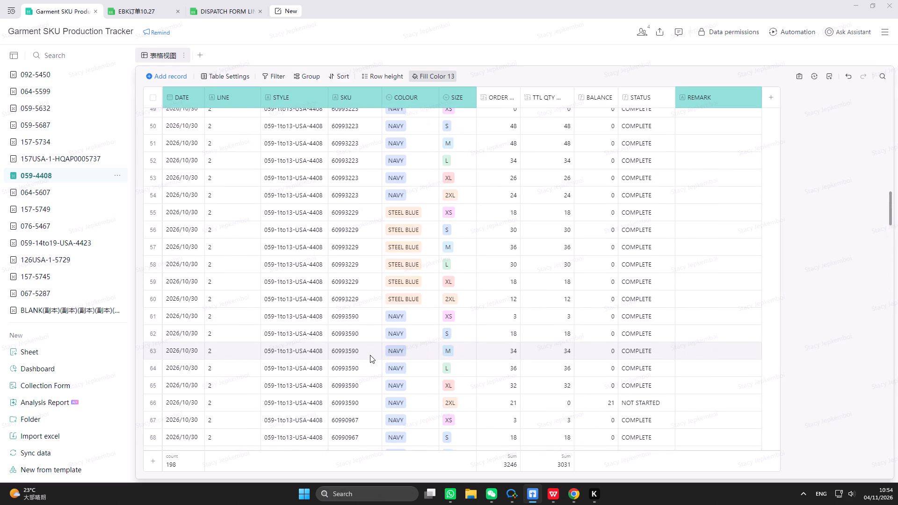
pyautogui.scroll(16, 370, 355)
pyautogui.scroll(18, 370, 355)
pyautogui.scroll(-4, 370, 355)
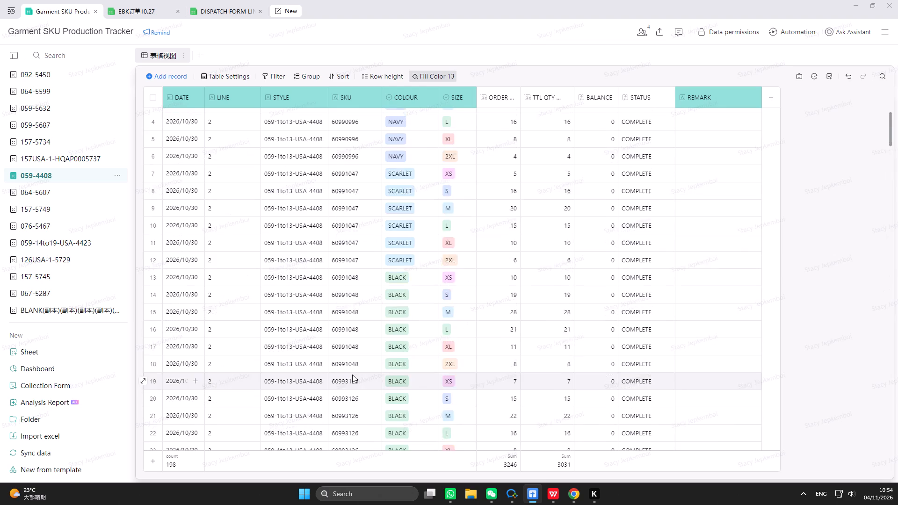
pyautogui.scroll(-20, 352, 375)
pyautogui.scroll(-19, 352, 375)
pyautogui.scroll(-10, 377, 382)
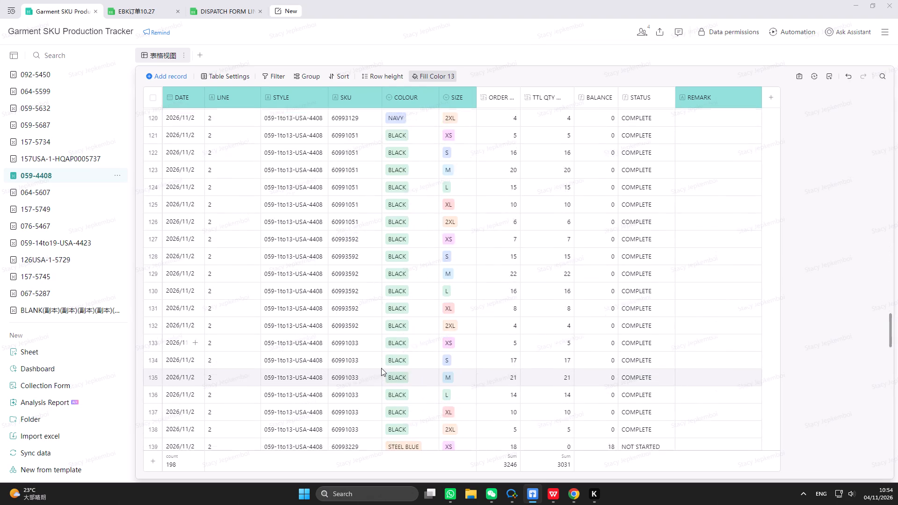
pyautogui.scroll(-18, 381, 368)
pyautogui.scroll(-6, 389, 381)
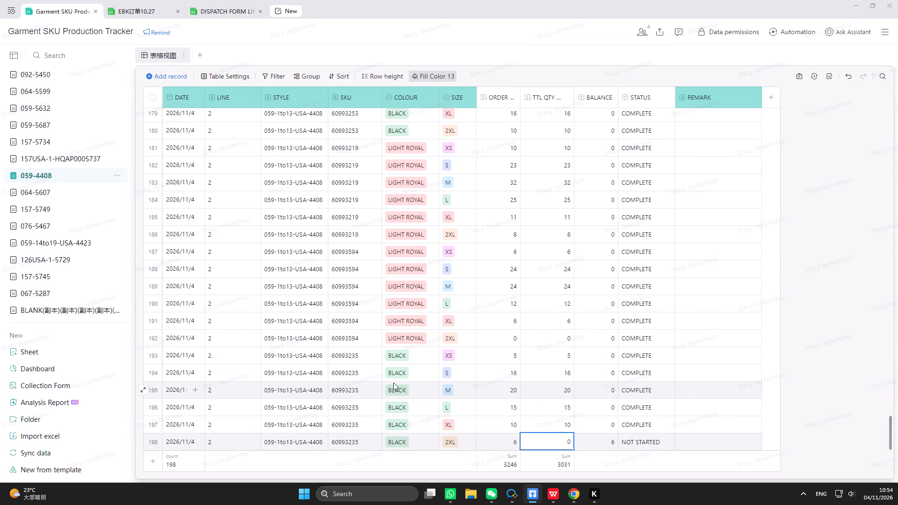
# Insert a record below row 198 and duplicate the six SKU 60993235 records, XS to 2XL, starting at row 199.
pyautogui.click(173, 446)
pyautogui.rightClick(173, 446)
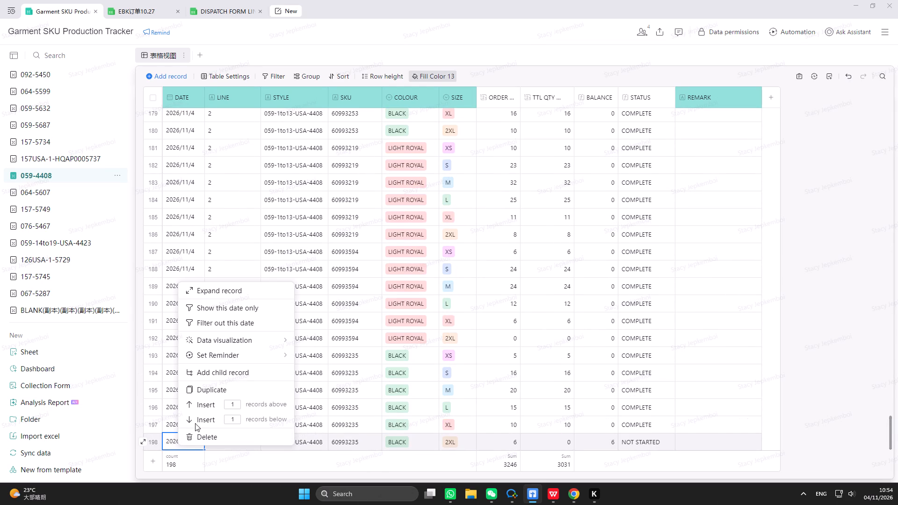
pyautogui.click(203, 422)
pyautogui.scroll(-3, 233, 417)
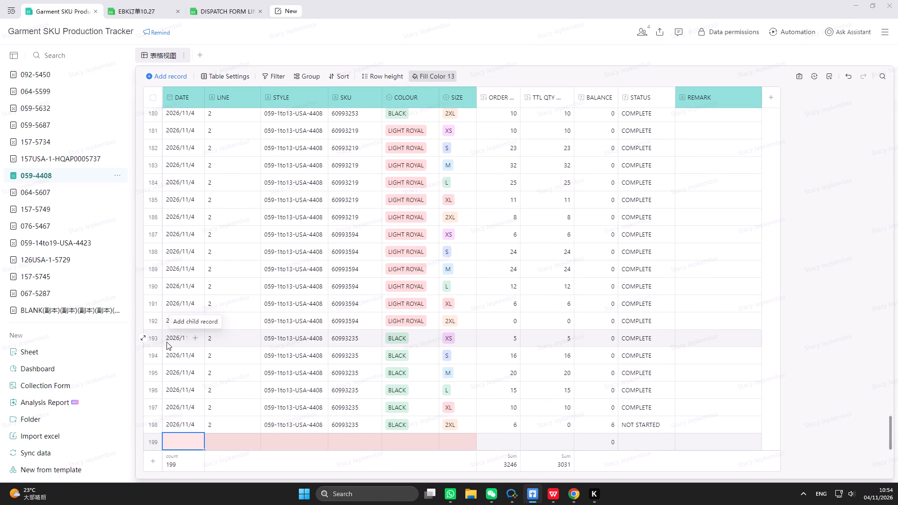
pyautogui.moveTo(169, 339); pyautogui.dragTo(681, 418)
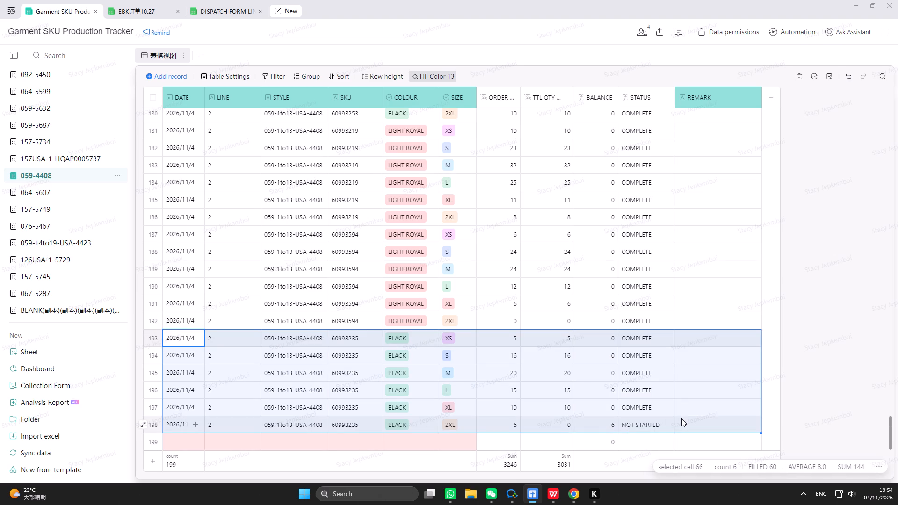
pyautogui.hotkey('ctrl', 'c')
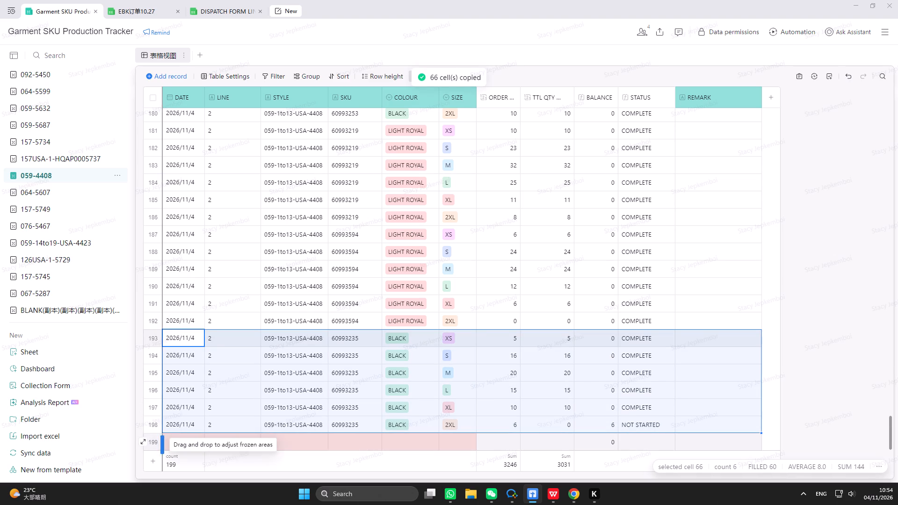
pyautogui.click(178, 446)
pyautogui.hotkey('ctrl', 'v')
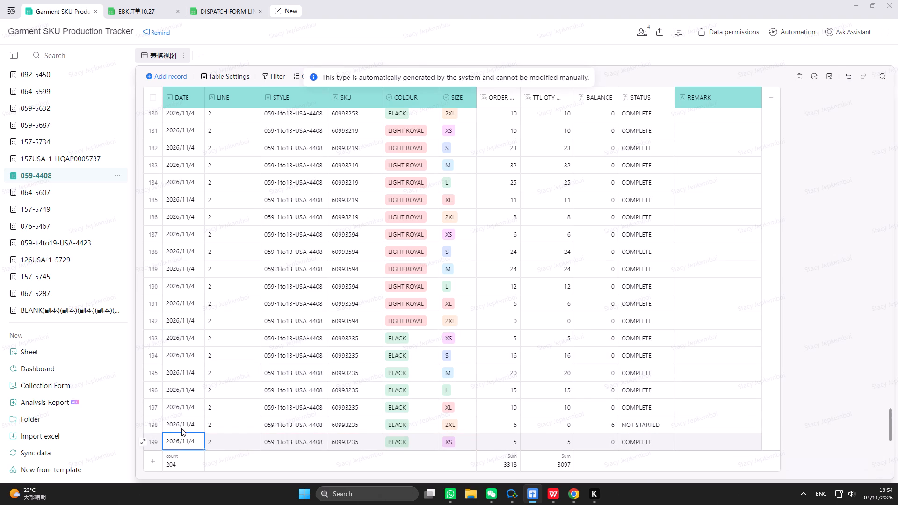
# Select the SKU of row 199 and show the WPS 9-30 order sheet beside the tracker, with the tracker's SKU to order columns in view.
pyautogui.scroll(-2, 321, 402)
pyautogui.click(359, 358)
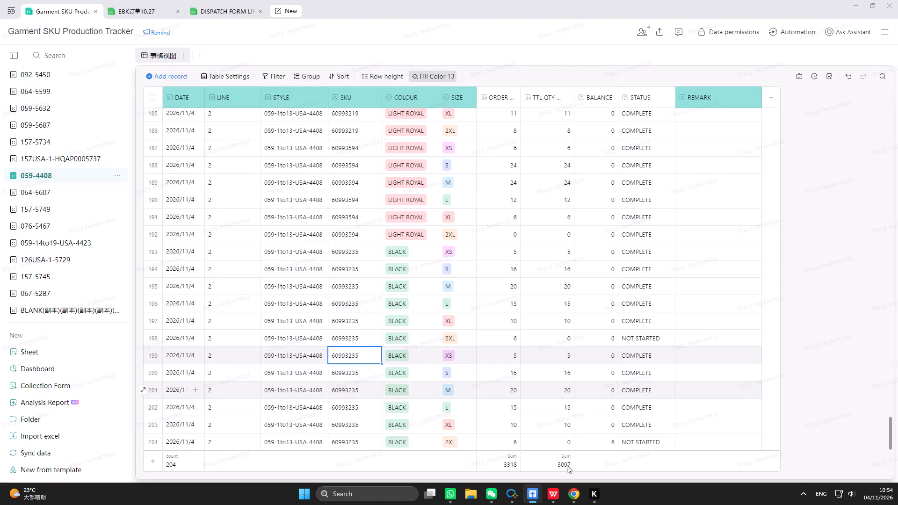
pyautogui.click(555, 492)
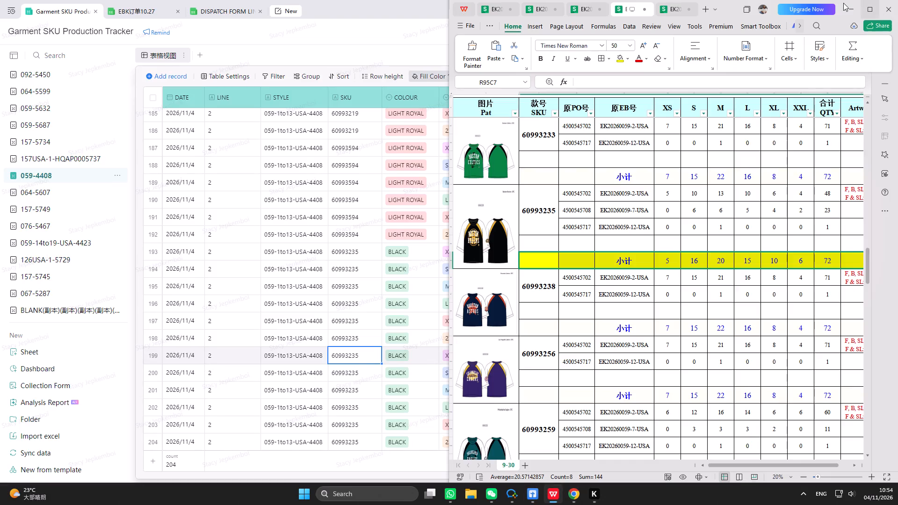
pyautogui.click(772, 66)
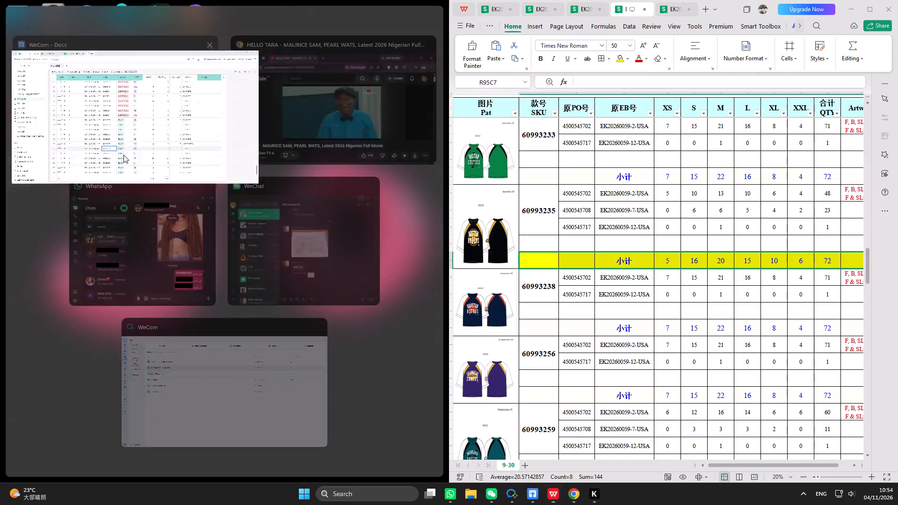
pyautogui.click(115, 144)
pyautogui.moveTo(173, 475); pyautogui.dragTo(212, 475)
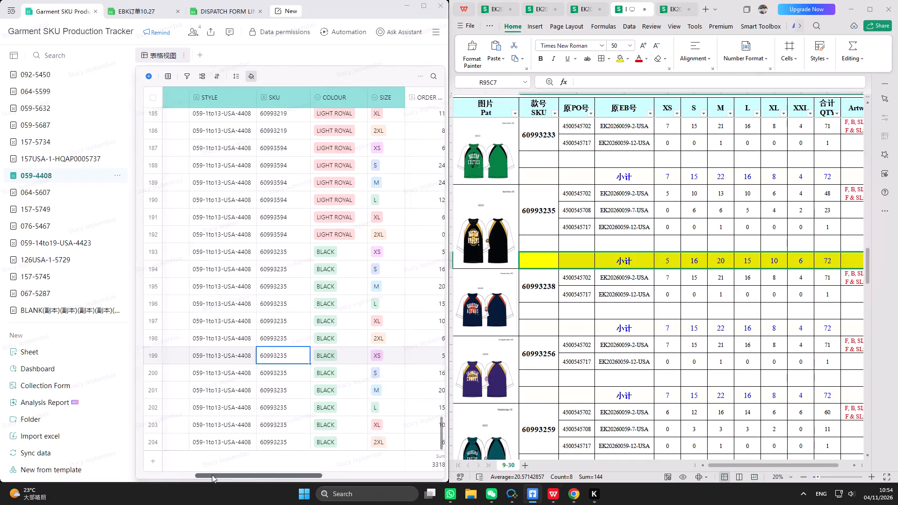
pyautogui.moveTo(212, 475); pyautogui.dragTo(218, 475)
# Copy SKU 60991031 from the 9-30 order sheet and replace the SKU of tracker row 199 with it.
pyautogui.scroll(3, 608, 390)
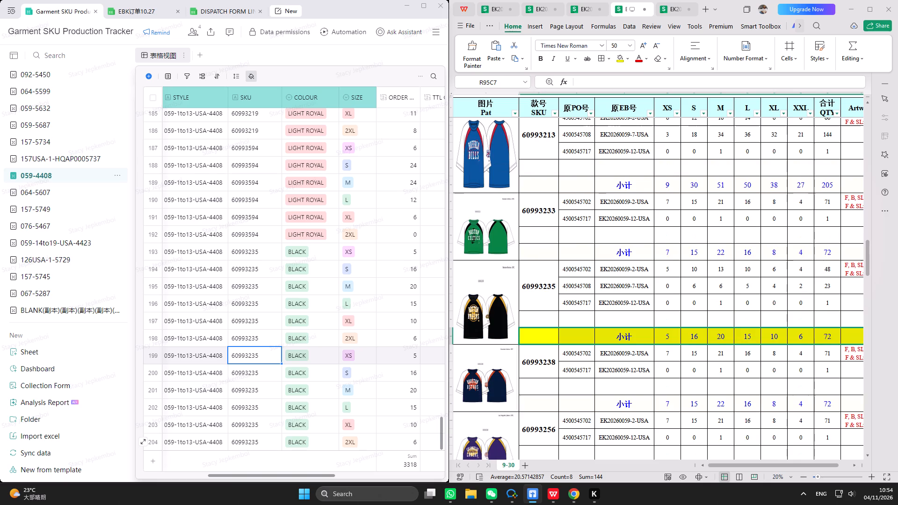
pyautogui.scroll(13, 608, 390)
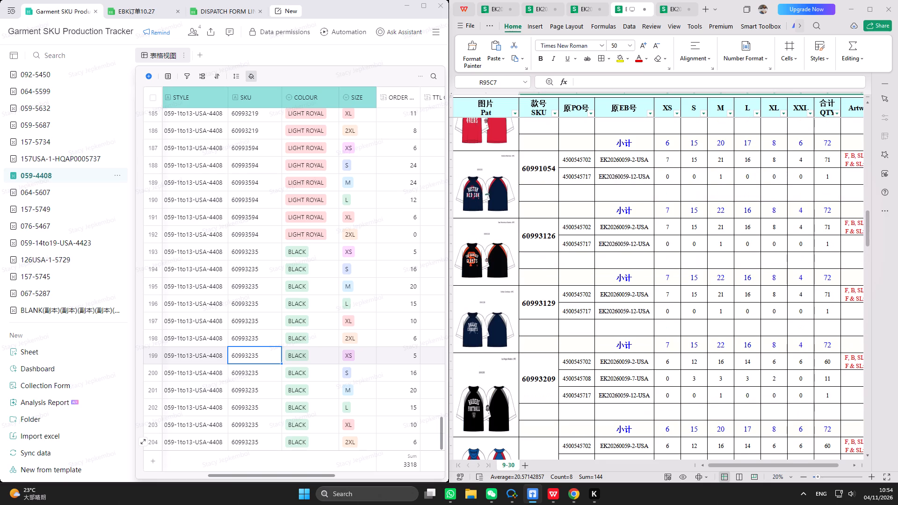
pyautogui.scroll(17, 608, 390)
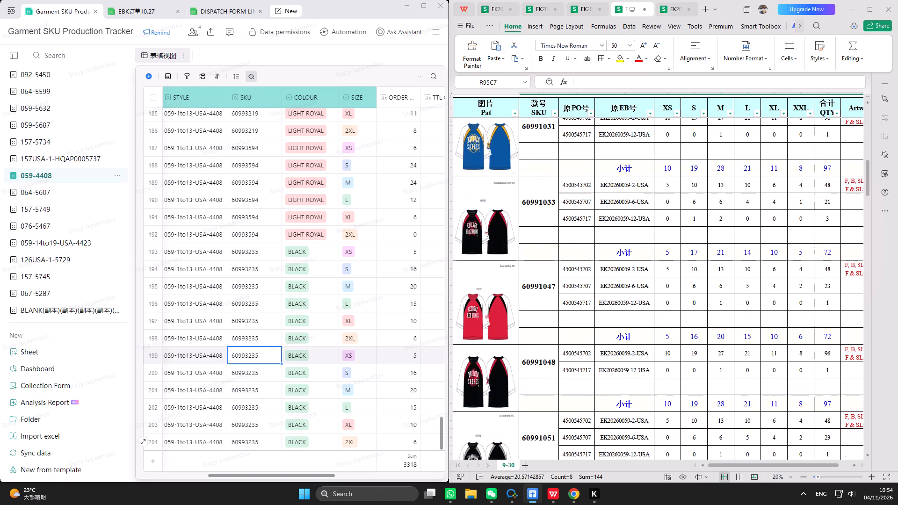
pyautogui.scroll(7, 608, 390)
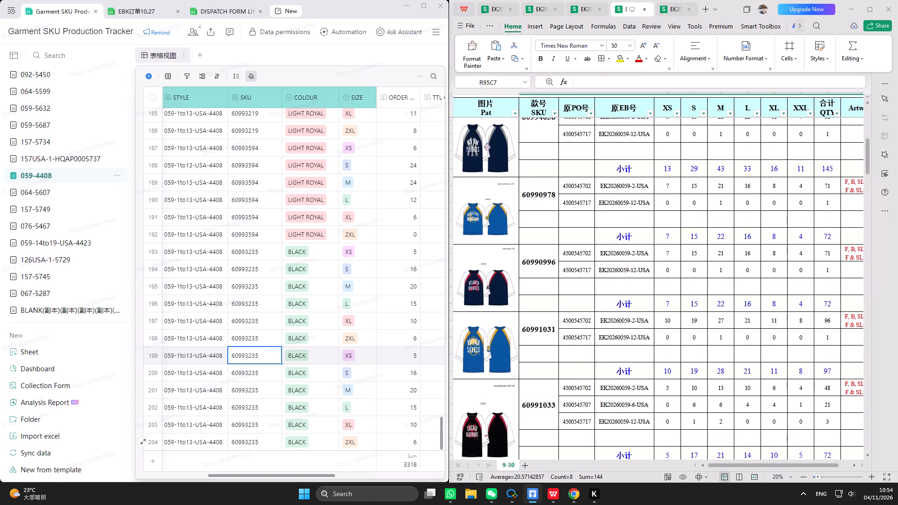
pyautogui.click(547, 336)
pyautogui.doubleClick(613, 86)
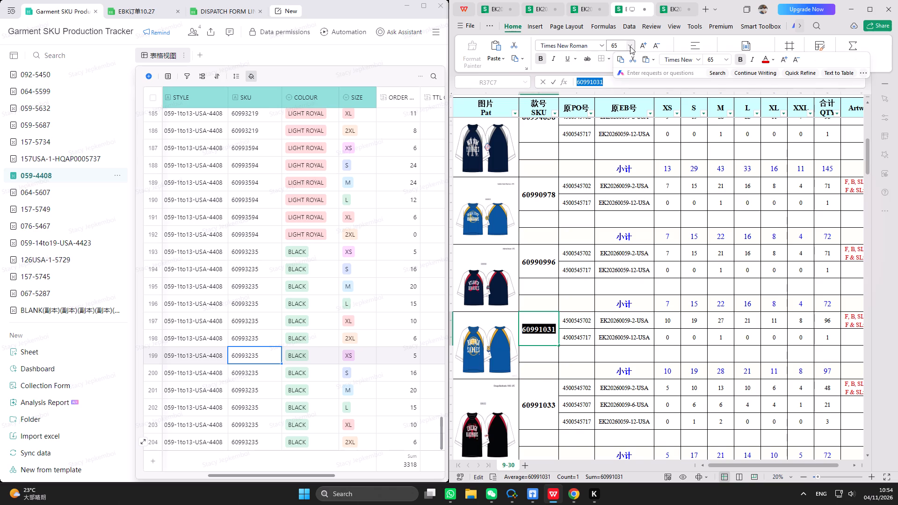
pyautogui.doubleClick(618, 58)
pyautogui.tripleClick(249, 353)
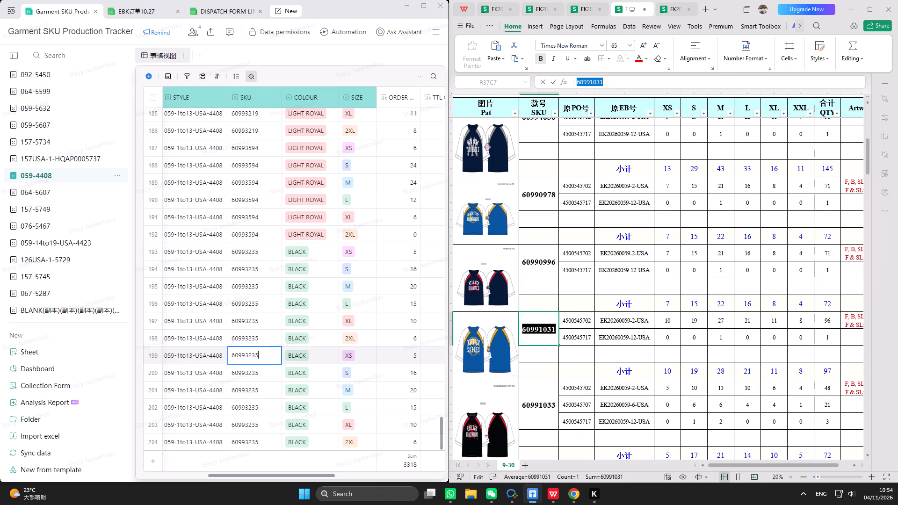
pyautogui.doubleClick(249, 353)
pyautogui.hotkey('ctrl', 'v')
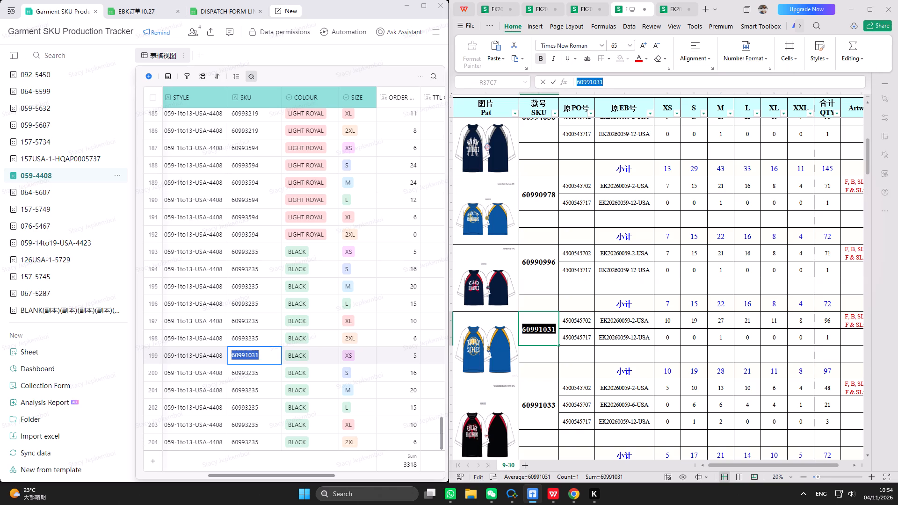
pyautogui.click(248, 362)
pyautogui.click(259, 370)
pyautogui.click(262, 358)
# Fill SKU 60991031 from row 199 down through row 204.
pyautogui.moveTo(281, 365); pyautogui.dragTo(275, 445)
pyautogui.scroll(-1, 272, 444)
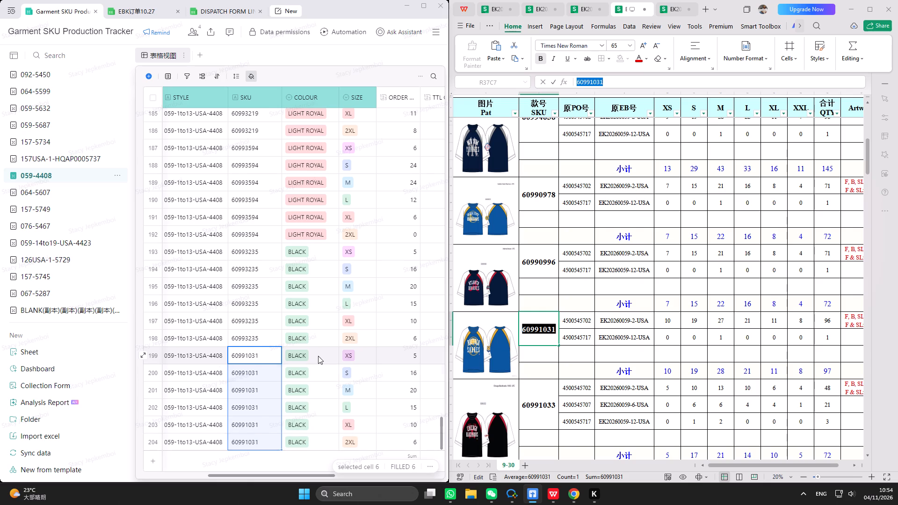
# Set the colour of tracker row 199 to LIGHT ROYAL and fill it down through row 204.
pyautogui.click(318, 356)
pyautogui.click(331, 357)
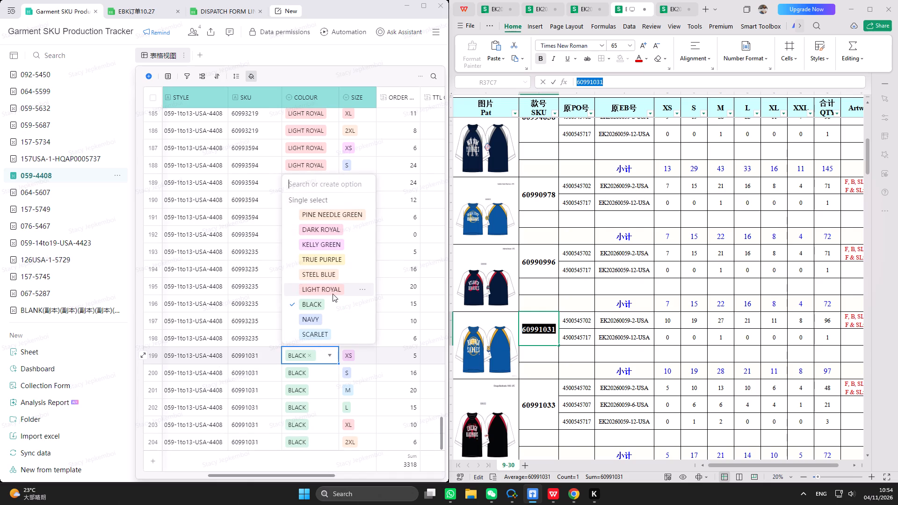
pyautogui.click(333, 294)
pyautogui.moveTo(339, 365); pyautogui.dragTo(328, 441)
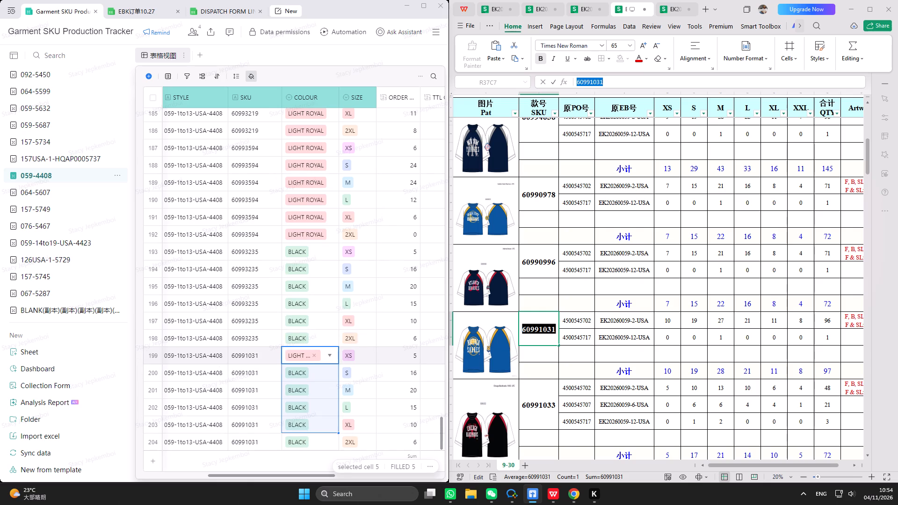
pyautogui.moveTo(328, 441); pyautogui.dragTo(328, 442)
# Highlight the SKU 60991031 subtotal row in yellow on the 9-30 order sheet, from the SKU to the total quantity column.
pyautogui.moveTo(316, 477); pyautogui.dragTo(369, 474)
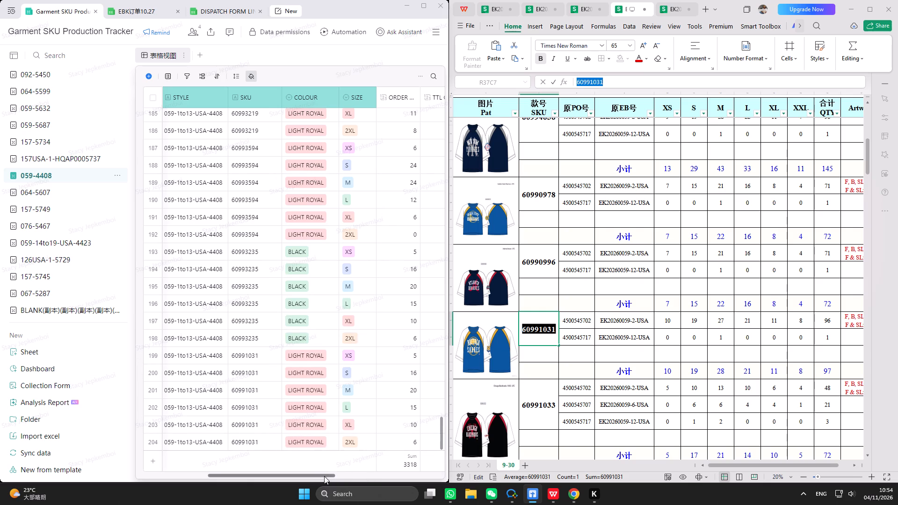
pyautogui.moveTo(324, 474); pyautogui.dragTo(350, 475)
pyautogui.click(344, 352)
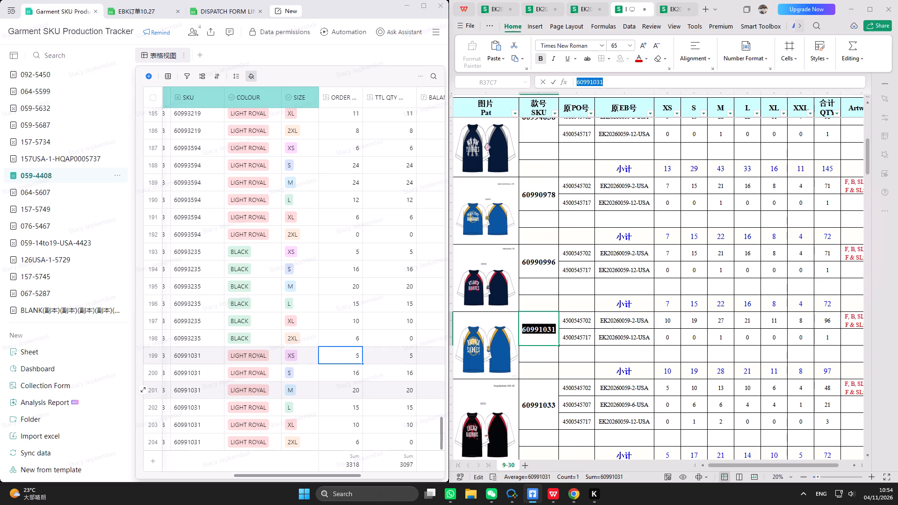
pyautogui.moveTo(533, 377); pyautogui.dragTo(839, 374)
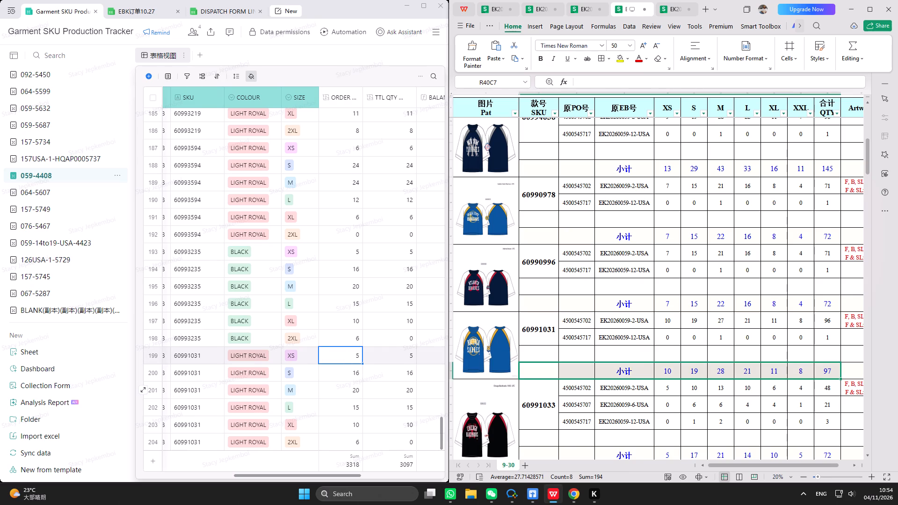
pyautogui.moveTo(550, 370); pyautogui.dragTo(851, 368)
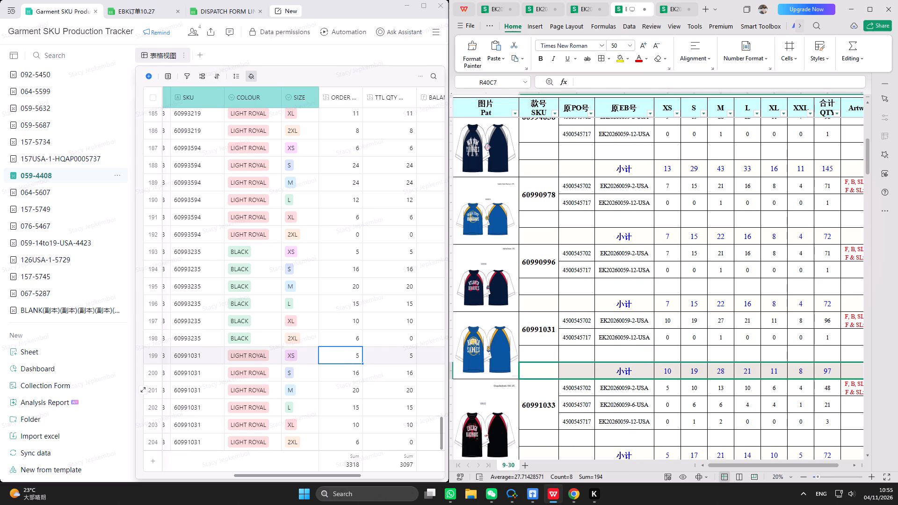
pyautogui.click(620, 63)
# Enter SKU 60991031's order quantities in tracker rows 199 to 204: XS 10, S 19, M 28, L 21, XL 11, 2XL 8.
pyautogui.click(336, 375)
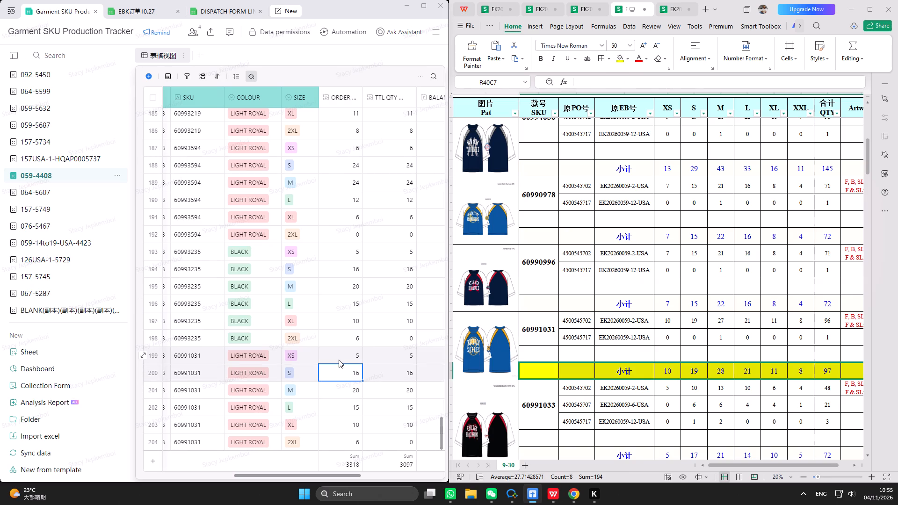
pyautogui.click(339, 360)
pyautogui.write('10')
pyautogui.press('Return')
pyautogui.write('19')
pyautogui.press('Return')
pyautogui.write('28')
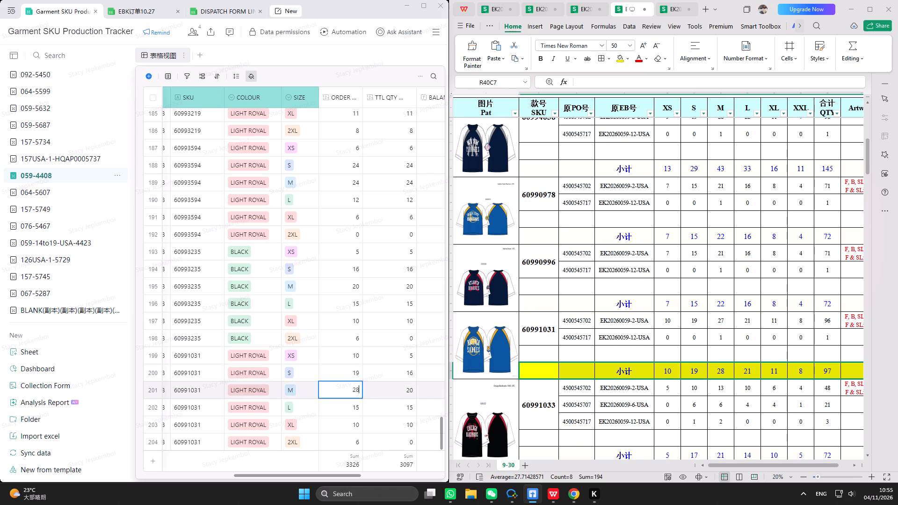
pyautogui.press('Return')
pyautogui.write('21')
pyautogui.press('Return')
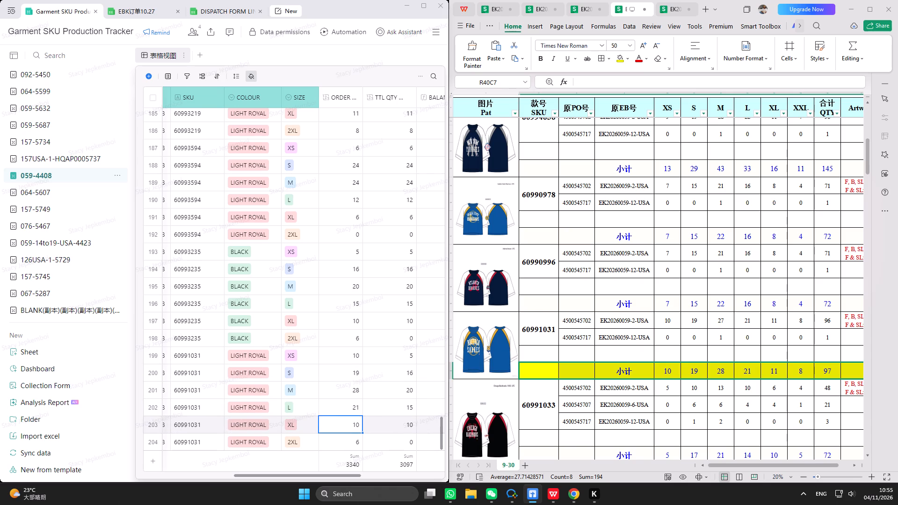
pyautogui.write('11')
pyautogui.press('Return')
pyautogui.press('8')
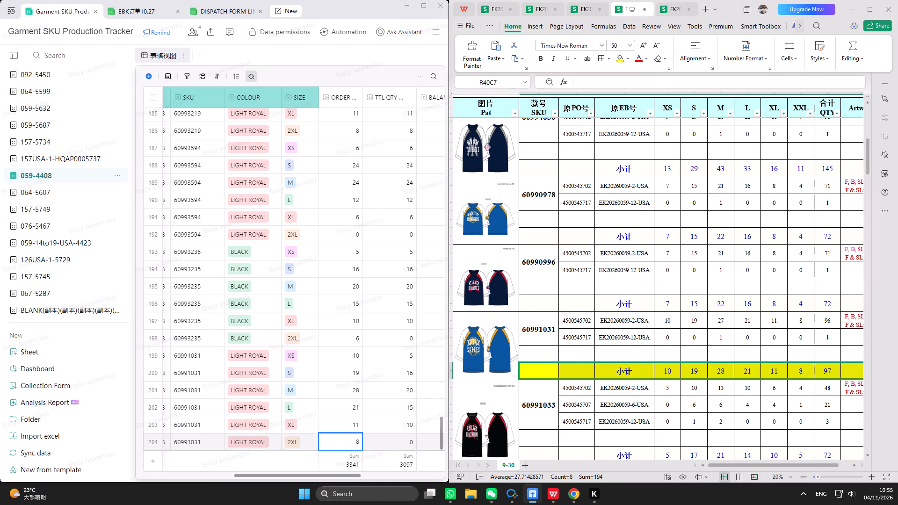
pyautogui.press('Return')
# Enter SKU 60991031's TTL QTY values in rows 199 to 204: XS 10, S 19, M 28, L 21, XL 11, 2XL 8.
pyautogui.scroll(1, 729, 415)
pyautogui.click(380, 349)
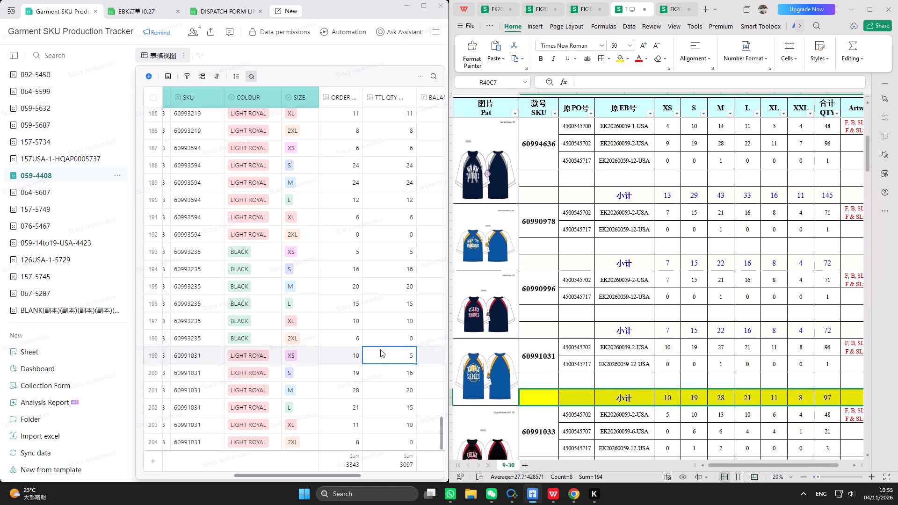
pyautogui.write('10')
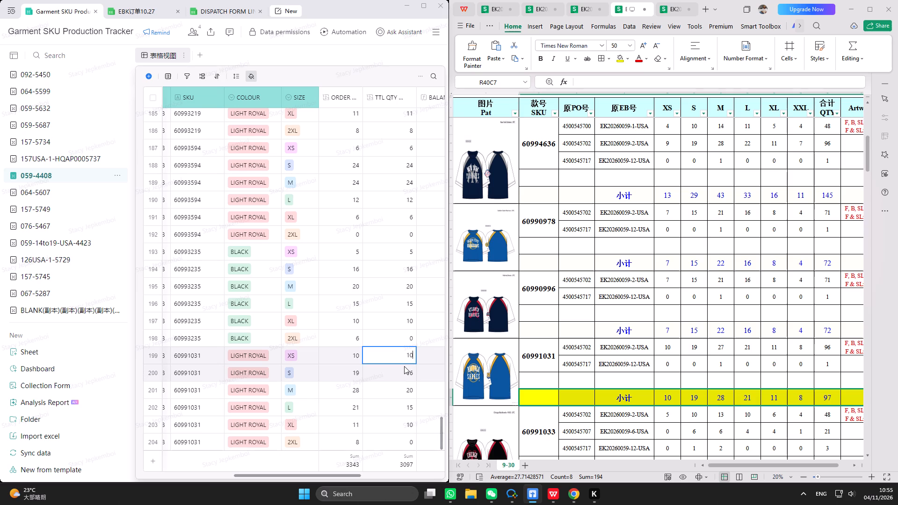
pyautogui.press('Return')
pyautogui.write('19')
pyautogui.press('Return')
pyautogui.write('28')
pyautogui.press('Return')
pyautogui.write('21')
pyautogui.press('Return')
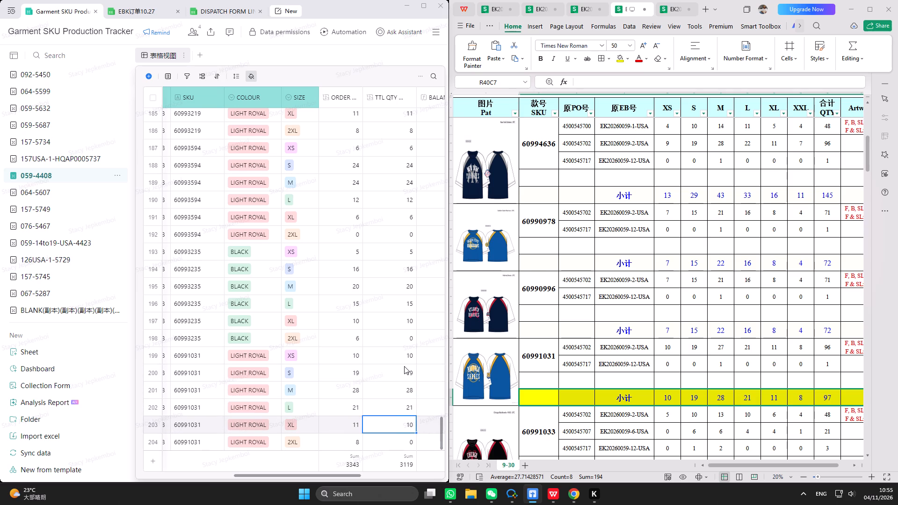
pyautogui.press('1')
pyautogui.press('1')
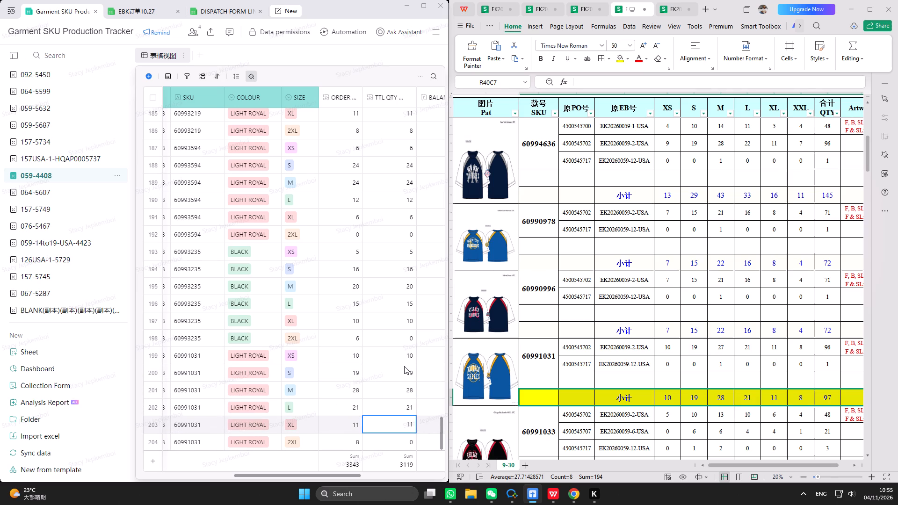
pyautogui.press('Return')
pyautogui.press('8')
pyautogui.press('Return')
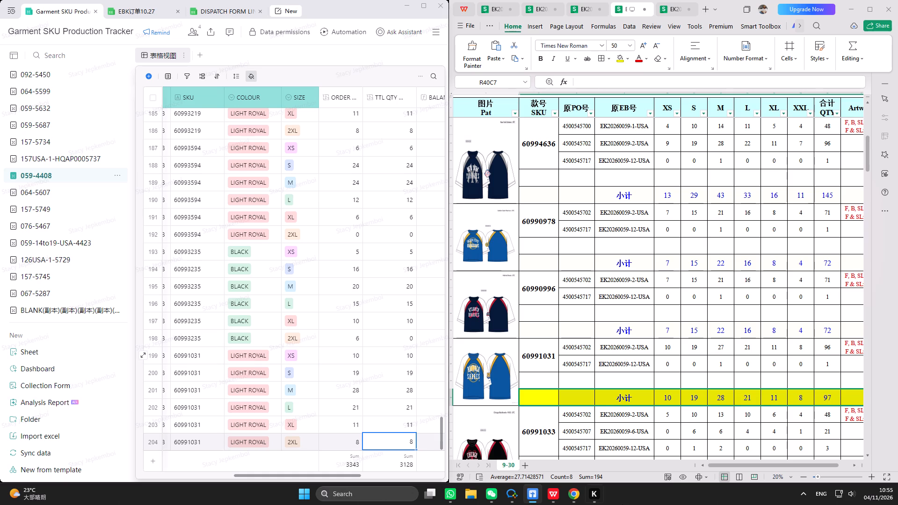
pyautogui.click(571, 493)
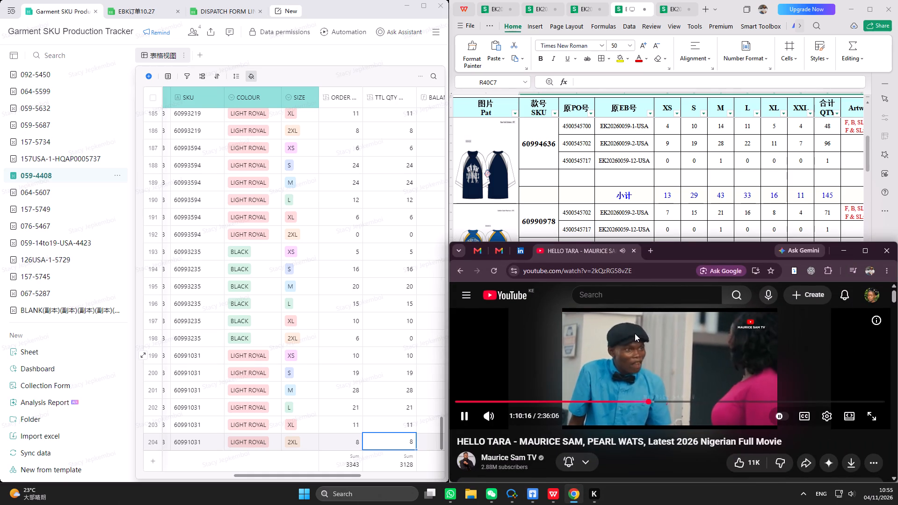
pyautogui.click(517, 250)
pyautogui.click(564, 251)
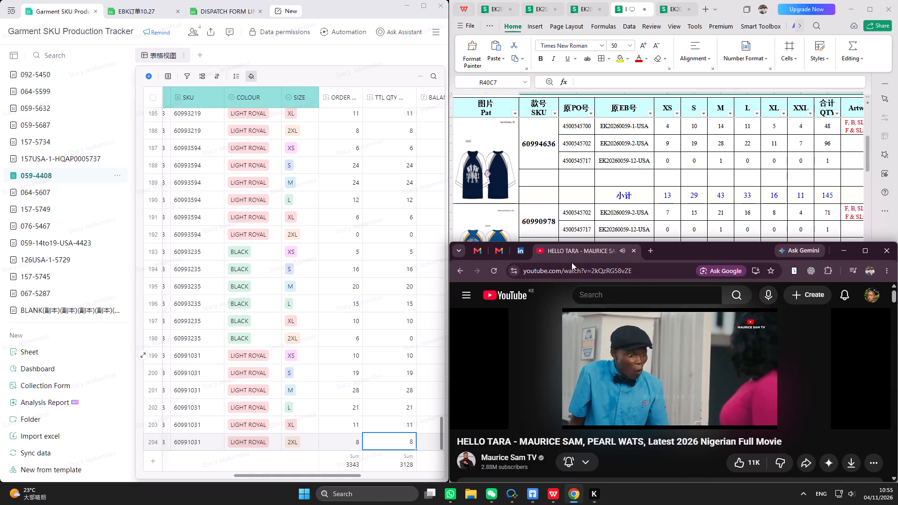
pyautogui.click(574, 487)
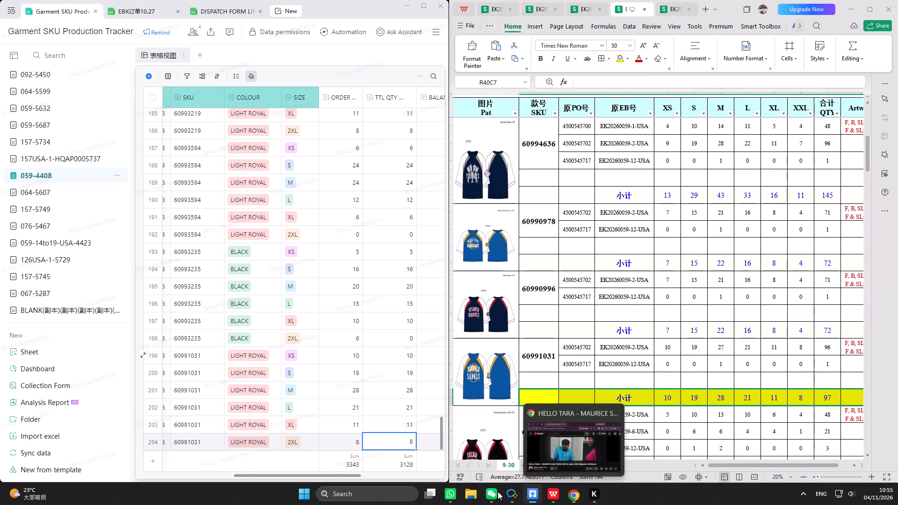
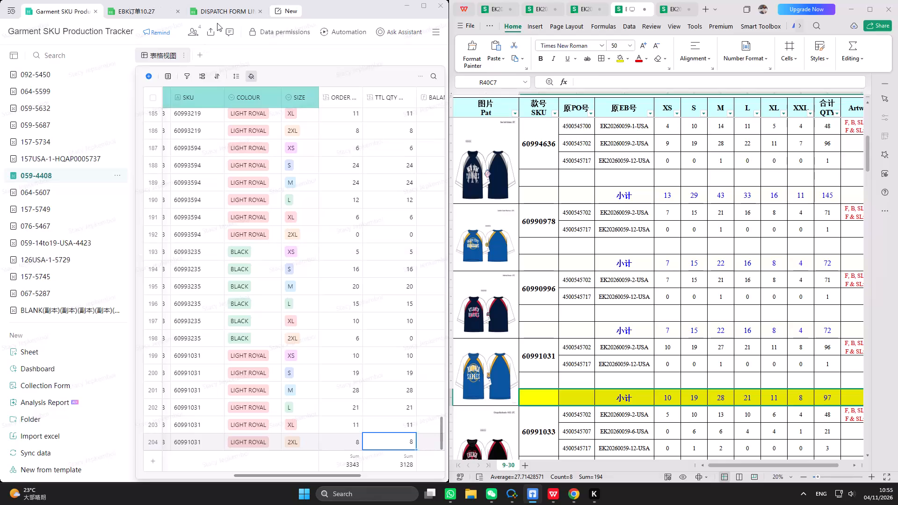
# Insert one row below group 4's row, style 373-13-2985, on the 11/4/2026 dispatch form.
pyautogui.click(221, 9)
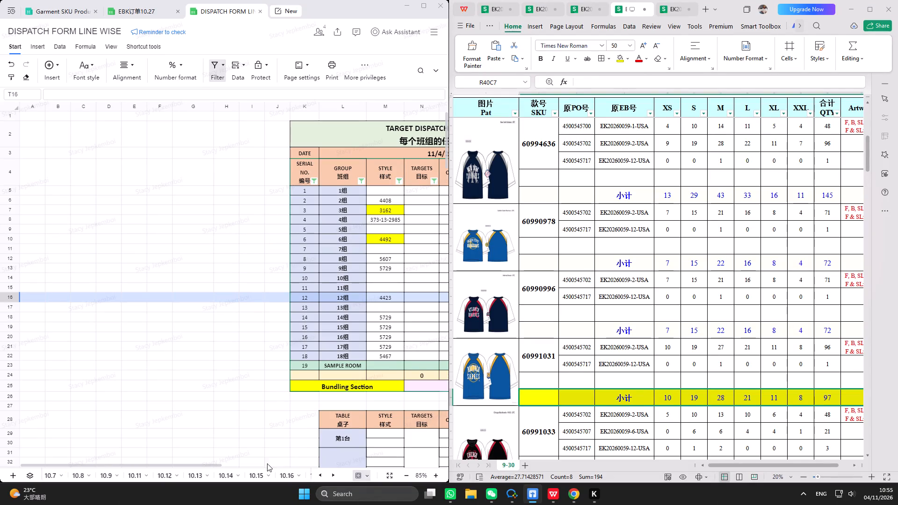
pyautogui.moveTo(219, 462); pyautogui.dragTo(299, 462)
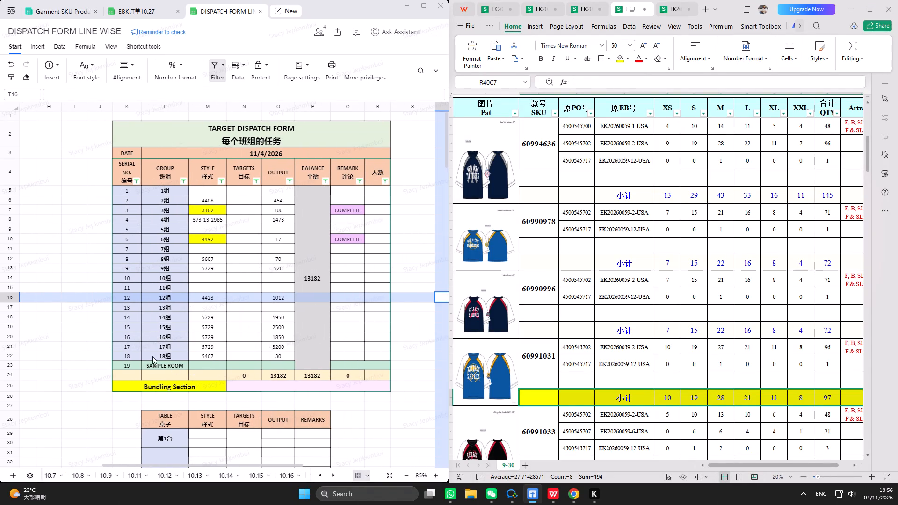
pyautogui.click(284, 215)
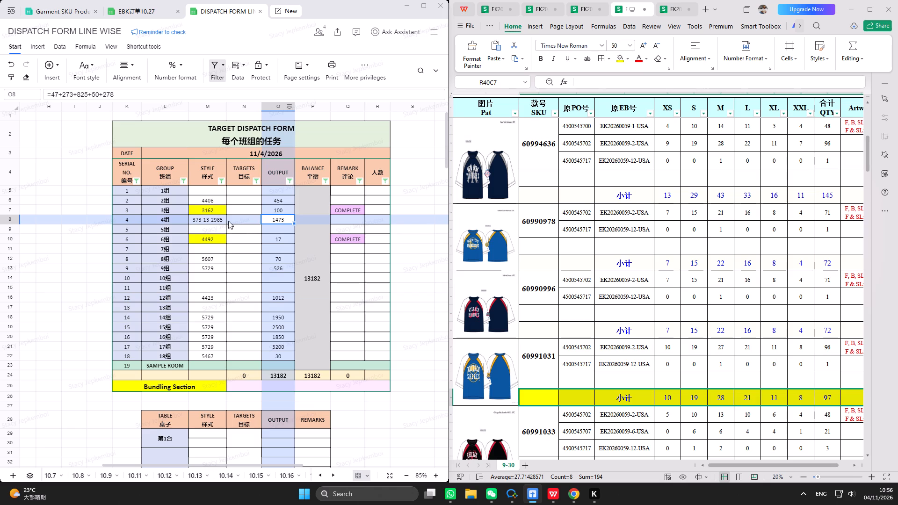
pyautogui.click(204, 219)
pyautogui.moveTo(2, 217); pyautogui.dragTo(1, 222)
pyautogui.rightClick(1, 223)
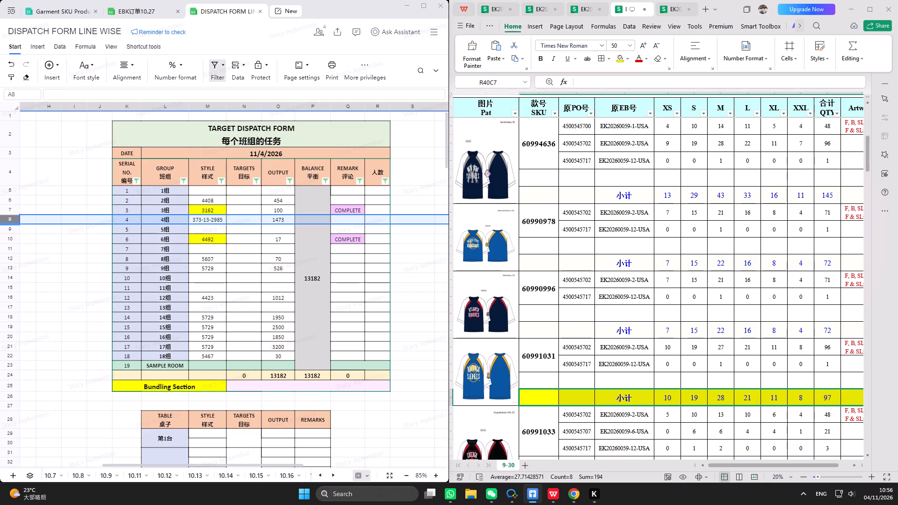
pyautogui.rightClick(11, 221)
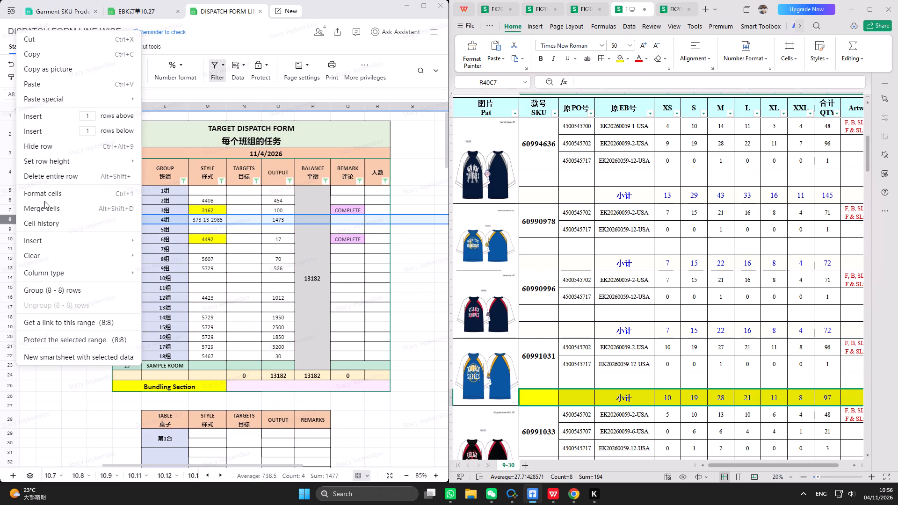
pyautogui.click(49, 135)
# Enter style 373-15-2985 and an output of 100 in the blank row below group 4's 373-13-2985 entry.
pyautogui.click(216, 225)
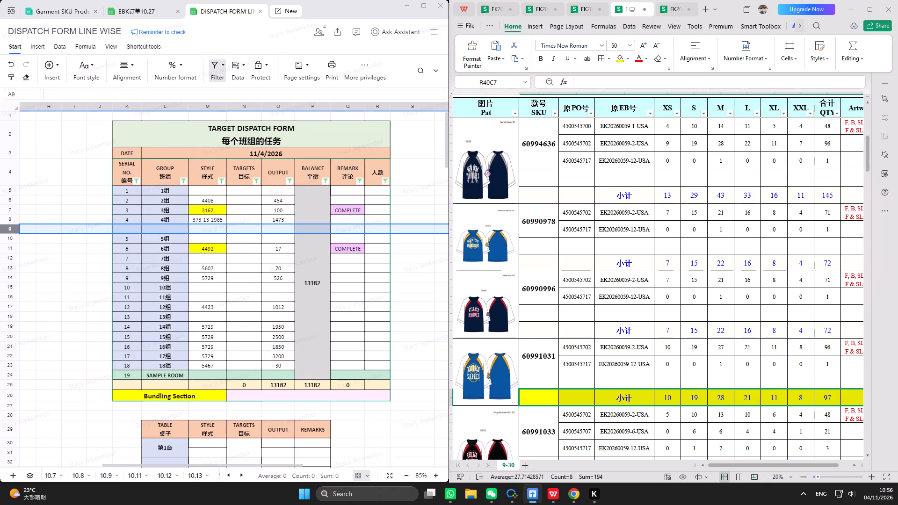
pyautogui.press('3')
pyautogui.moveTo(212, 244); pyautogui.dragTo(212, 238)
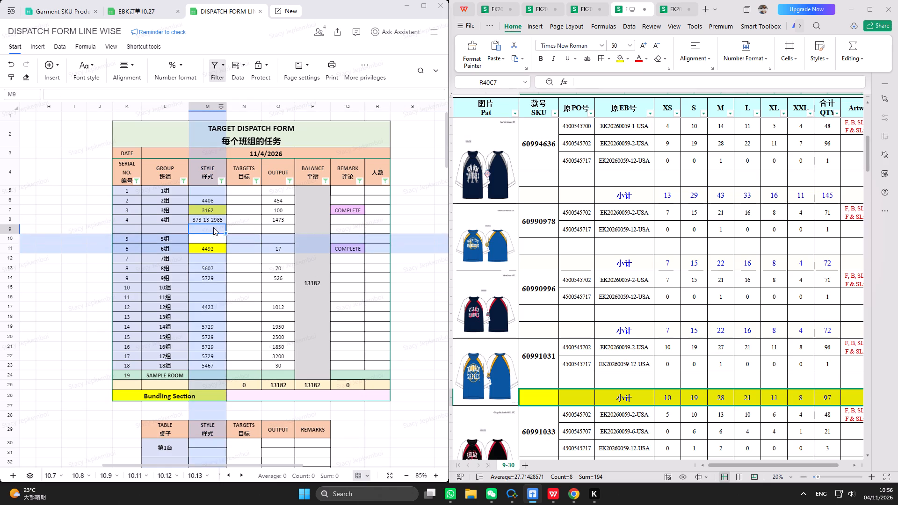
pyautogui.click(213, 227)
pyautogui.press('3')
pyautogui.click(214, 241)
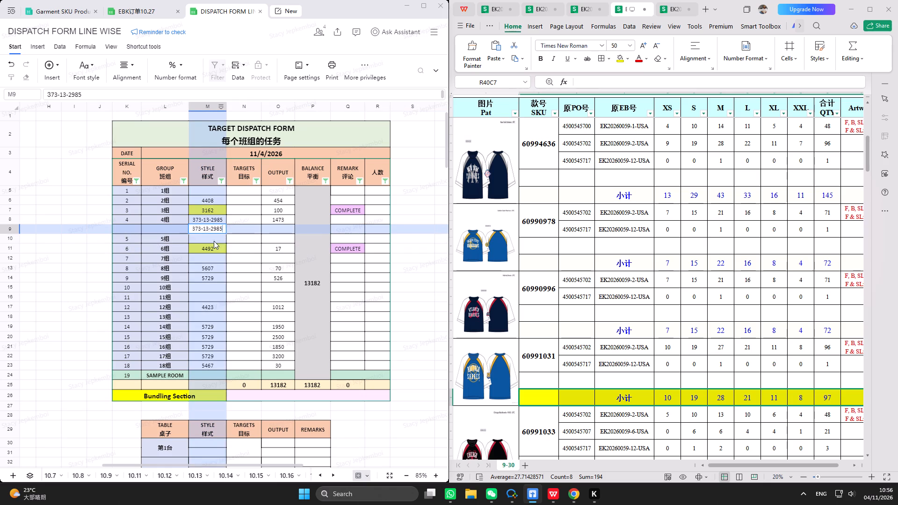
pyautogui.click(209, 229)
pyautogui.press('BackSpace')
pyautogui.press('5')
pyautogui.click(289, 226)
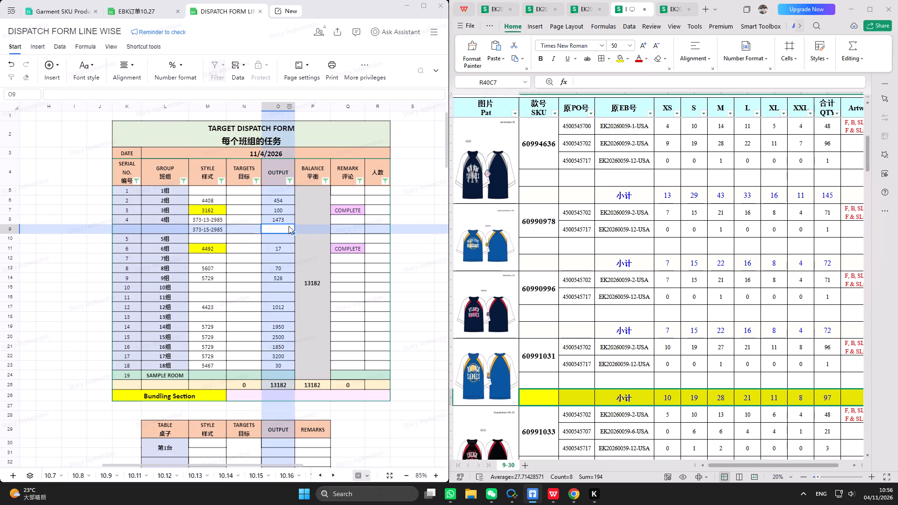
pyautogui.write('=100')
pyautogui.press('Return')
# Merge group 4's serial number, group and targets cells across rows 8 and 9, each column separately.
pyautogui.moveTo(130, 219); pyautogui.dragTo(130, 221)
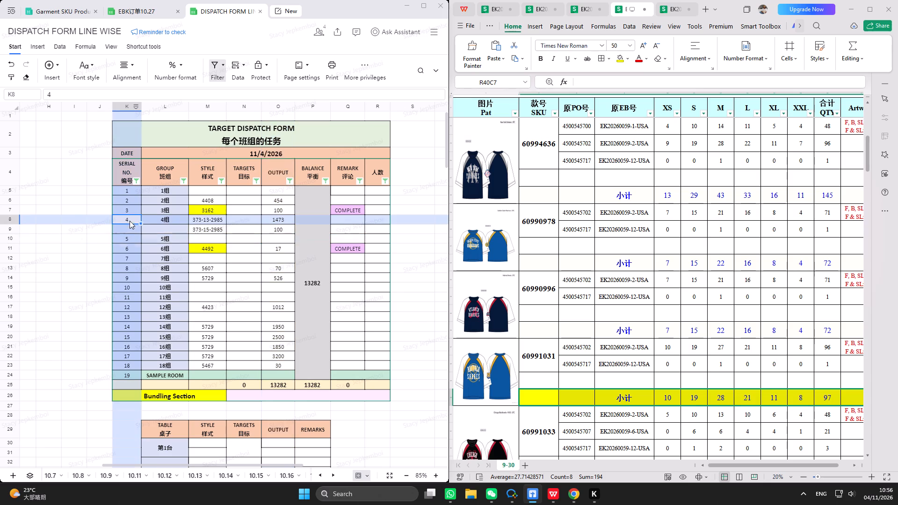
pyautogui.moveTo(130, 221); pyautogui.dragTo(129, 229)
pyautogui.click(135, 65)
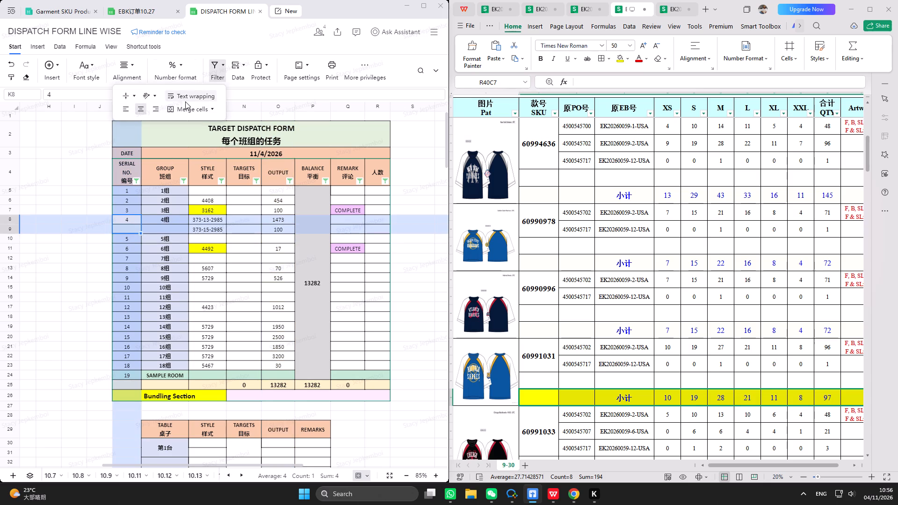
pyautogui.click(185, 107)
pyautogui.moveTo(177, 218); pyautogui.dragTo(176, 231)
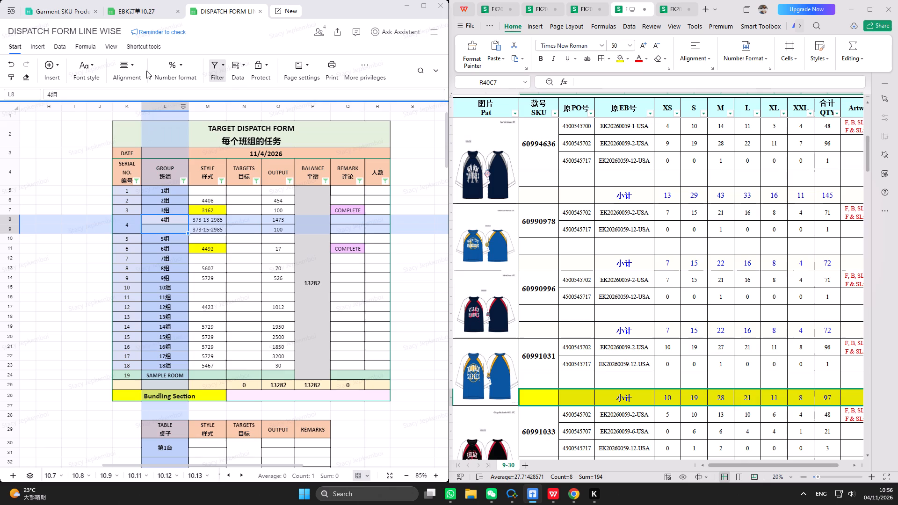
pyautogui.click(132, 65)
pyautogui.click(193, 112)
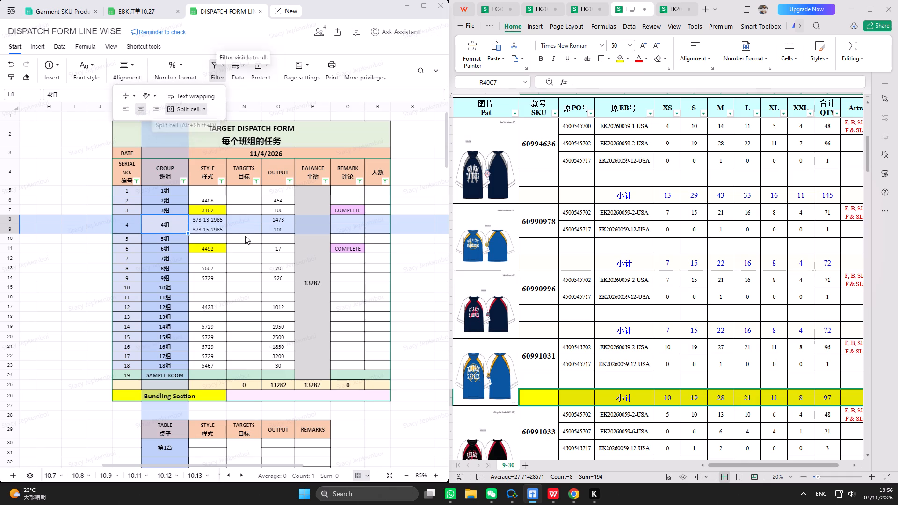
pyautogui.moveTo(240, 217); pyautogui.dragTo(241, 226)
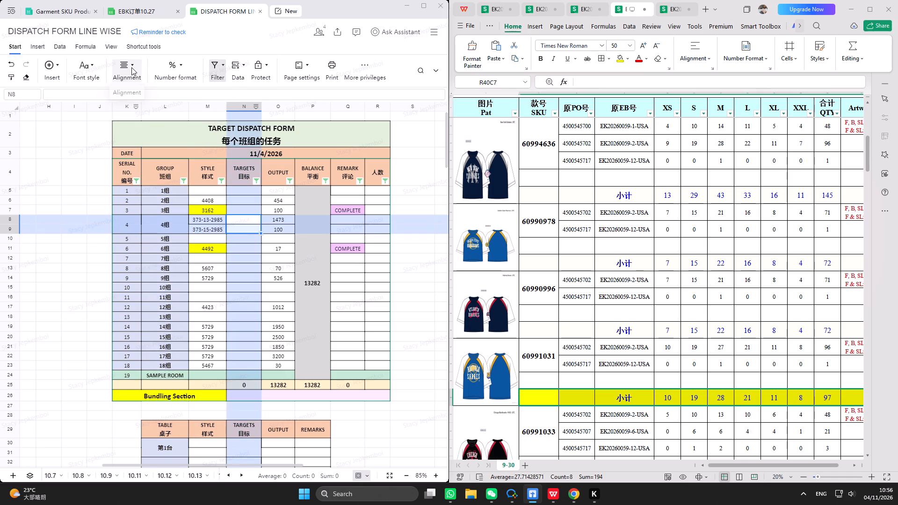
pyautogui.click(134, 62)
pyautogui.click(182, 106)
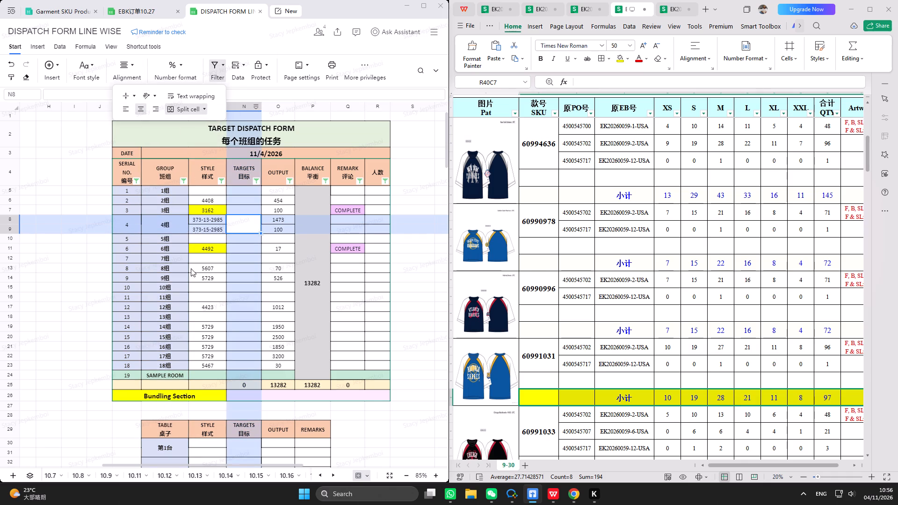
pyautogui.click(155, 220)
# Filter the EB PO column of the EBK订单10.27 planning sheet by 373 and check the 373-15 Mexico T-shirt order.
pyautogui.click(123, 9)
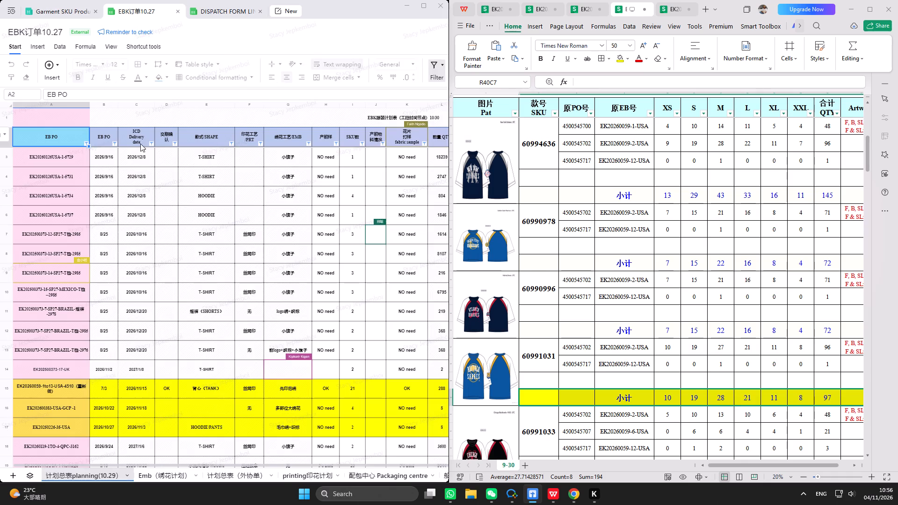
pyautogui.click(84, 143)
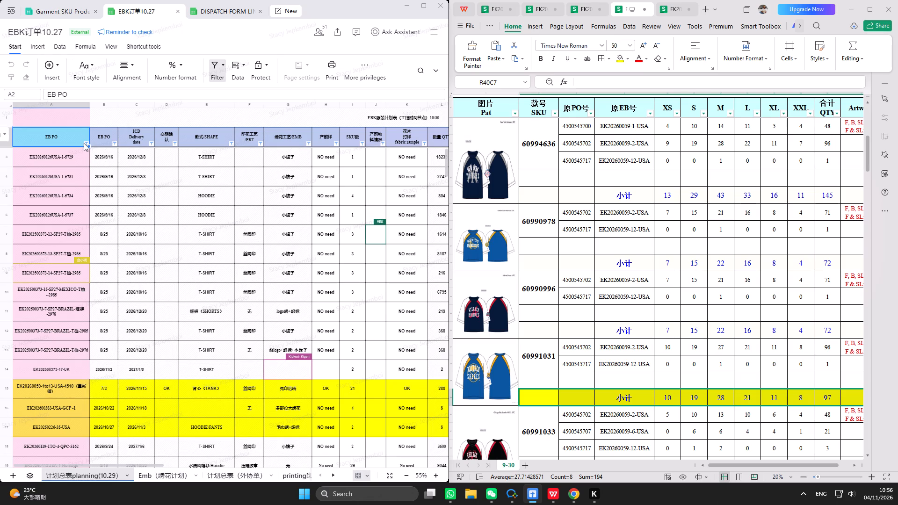
pyautogui.click(425, 10)
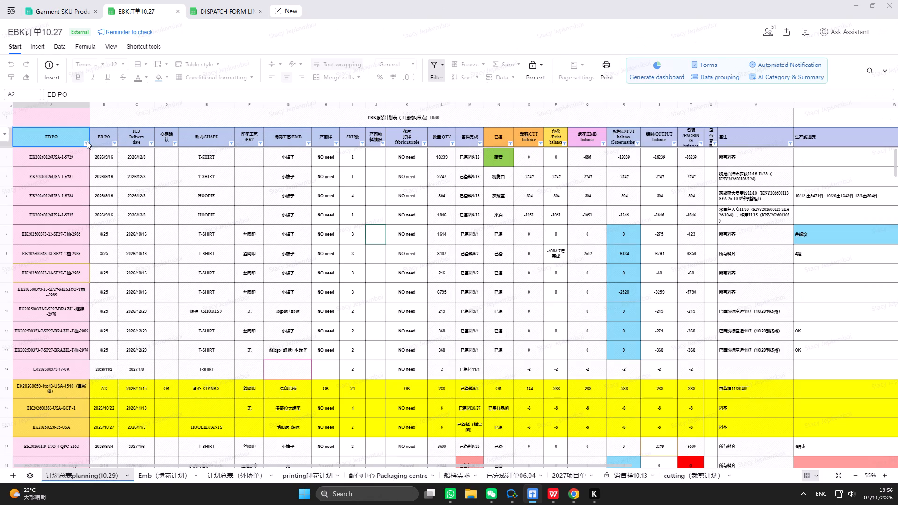
pyautogui.click(86, 145)
pyautogui.write('373')
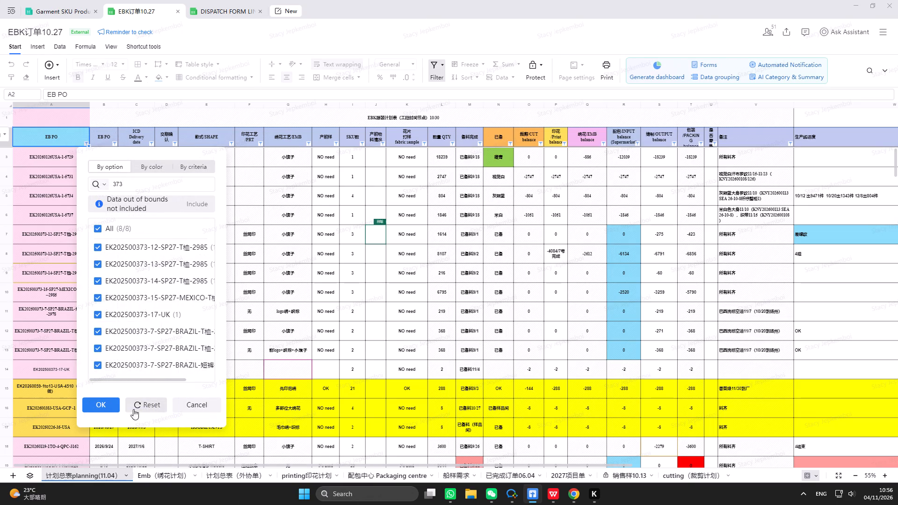
pyautogui.click(110, 403)
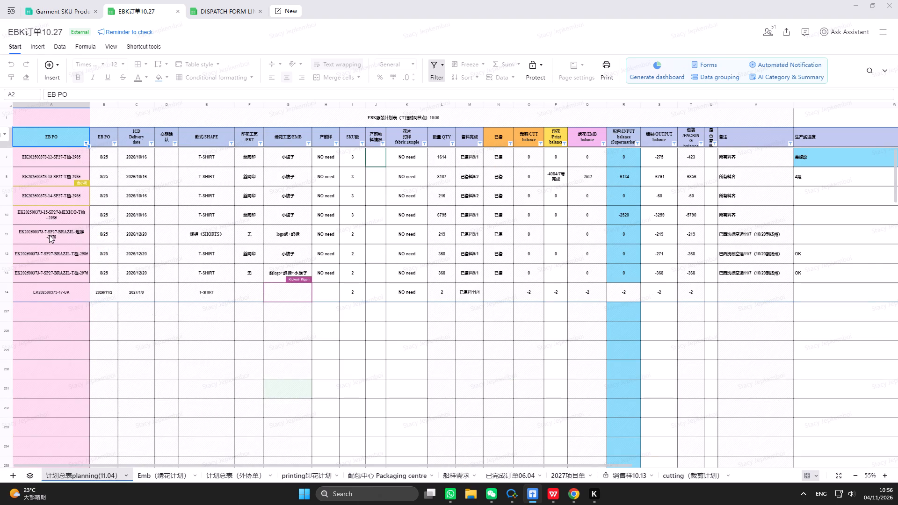
pyautogui.click(59, 224)
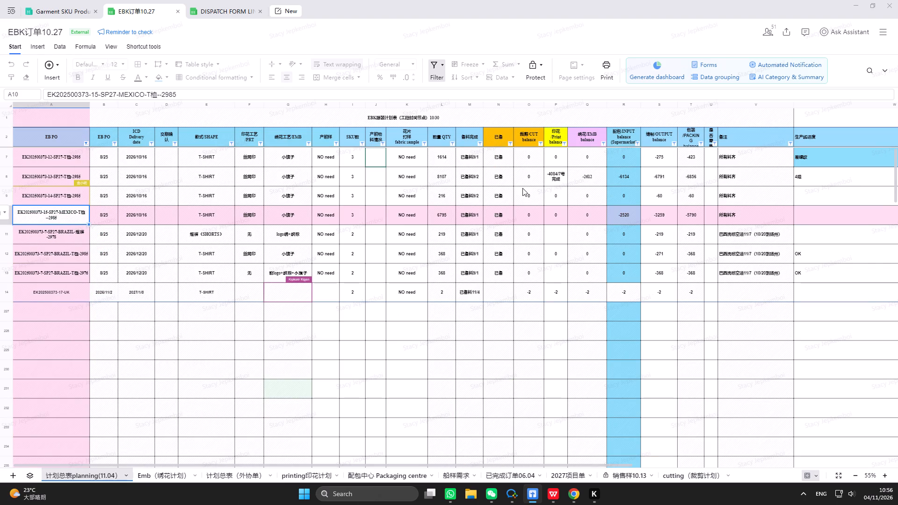
# Go back to the 11/4/2026 dispatch form and review the groups' styles and outputs.
pyautogui.click(223, 7)
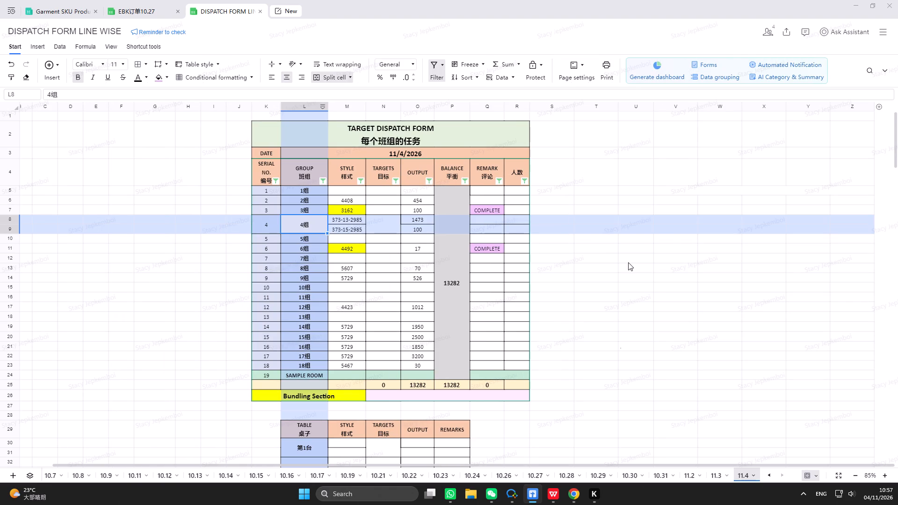
pyautogui.moveTo(628, 262); pyautogui.dragTo(620, 262)
pyautogui.scroll(1, 348, 249)
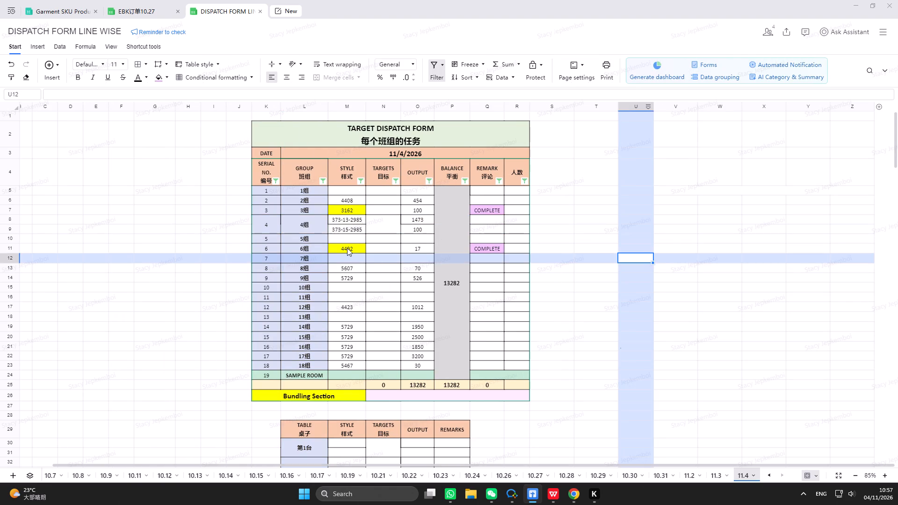
pyautogui.moveTo(466, 465); pyautogui.dragTo(456, 463)
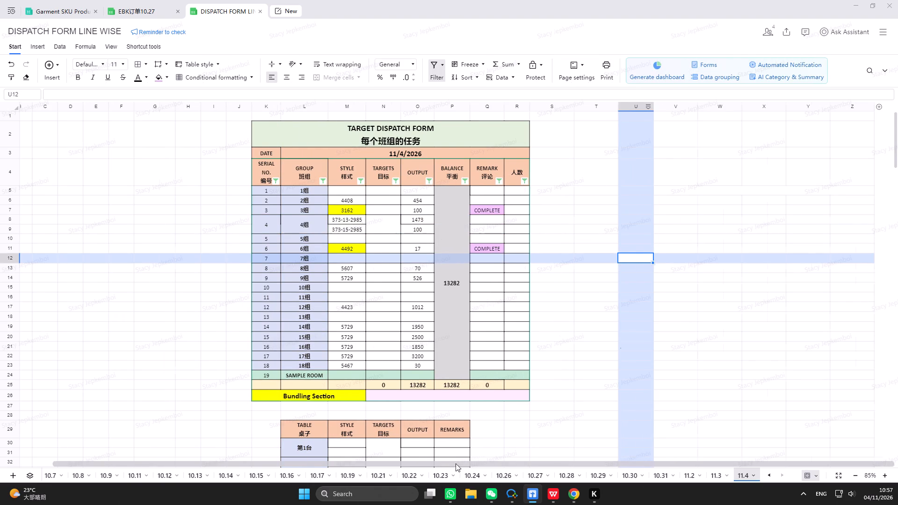
pyautogui.moveTo(456, 463); pyautogui.dragTo(323, 457)
pyautogui.scroll(4, 442, 318)
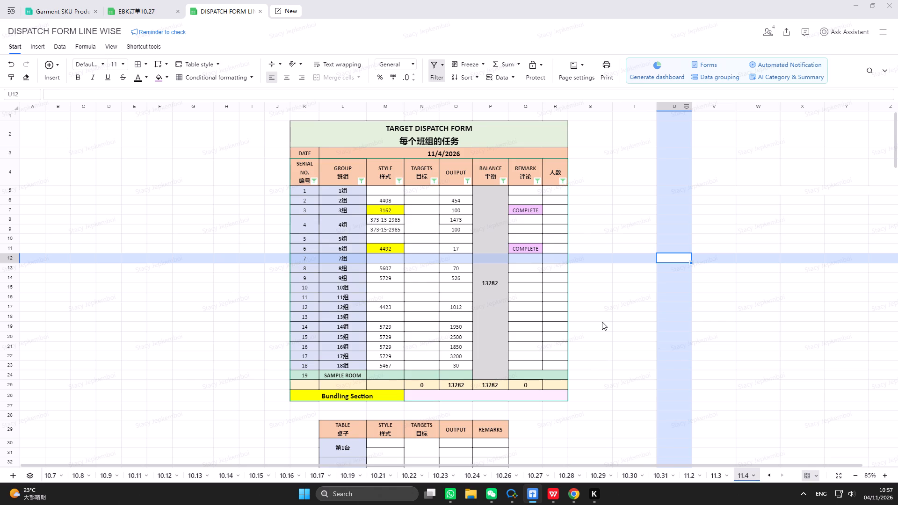
pyautogui.scroll(9, 602, 322)
# In the Garment SKU Production Tracker, set the 2026/11/2 steel blue SKU 60993229 TTL QTY to XS 18, S 30, M 36, L 30, XL 18.
pyautogui.click(79, 12)
pyautogui.scroll(-6, 347, 345)
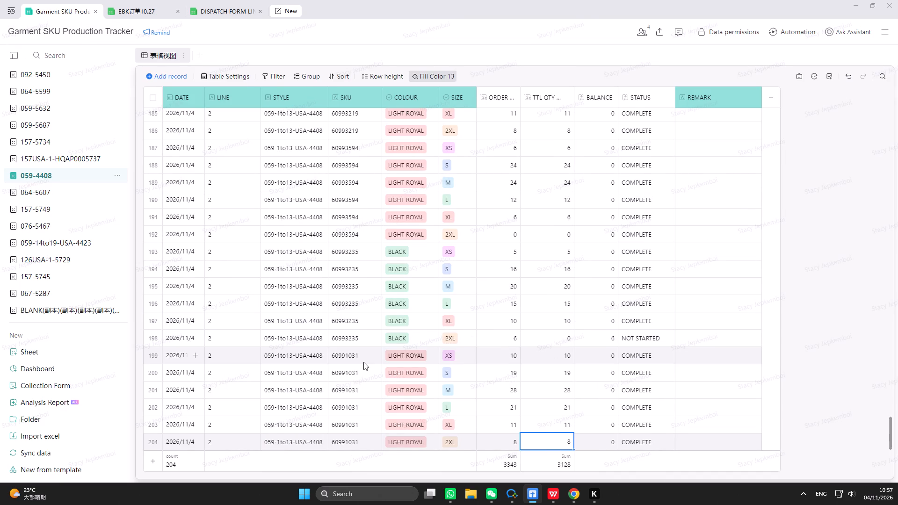
pyautogui.scroll(-3, 363, 362)
pyautogui.scroll(11, 571, 339)
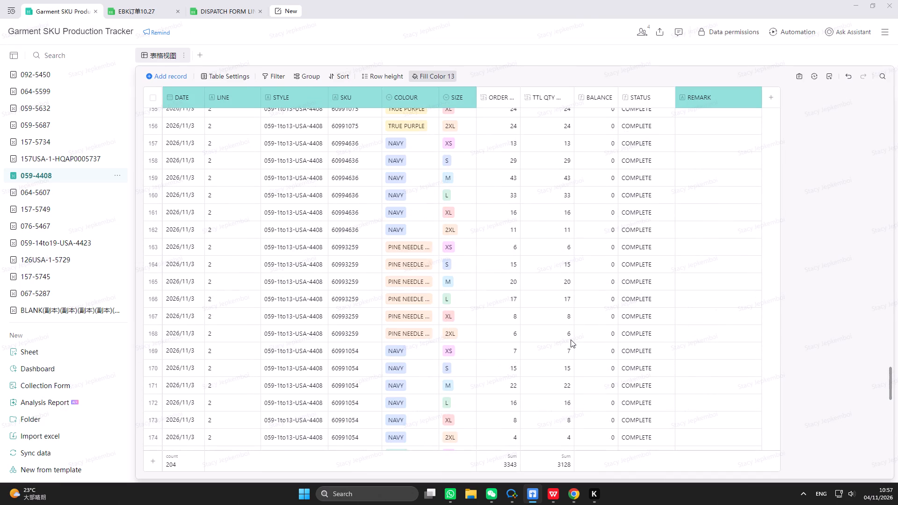
pyautogui.scroll(10, 571, 339)
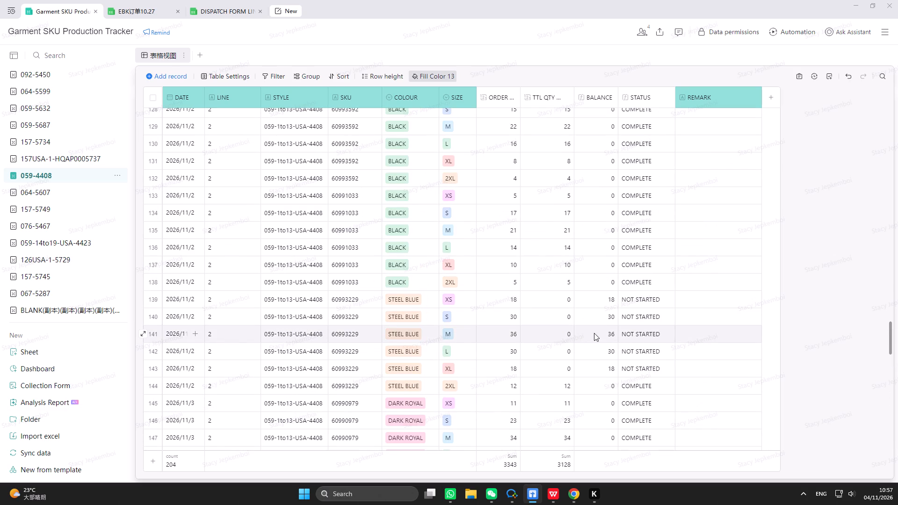
pyautogui.click(570, 302)
pyautogui.write('18')
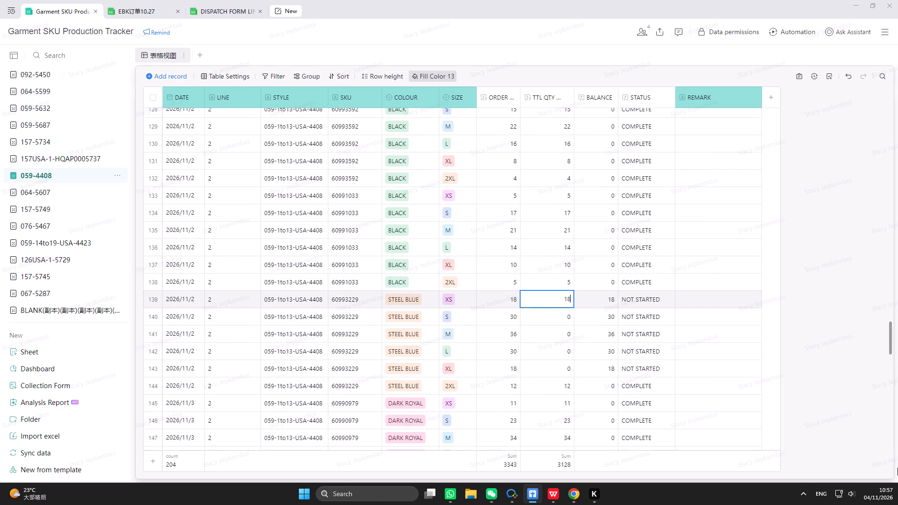
pyautogui.press('Return')
pyautogui.write('30')
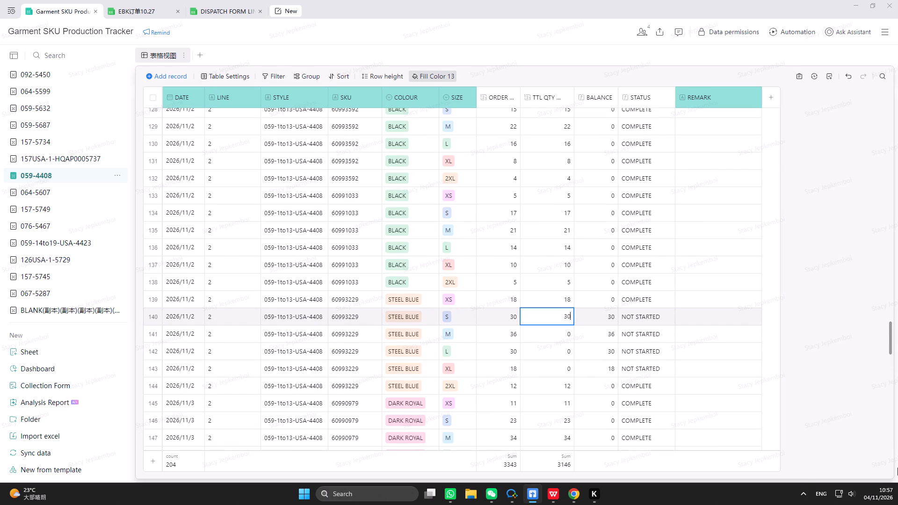
pyautogui.press('Return')
pyautogui.press('3')
pyautogui.press('6')
pyautogui.press('Return')
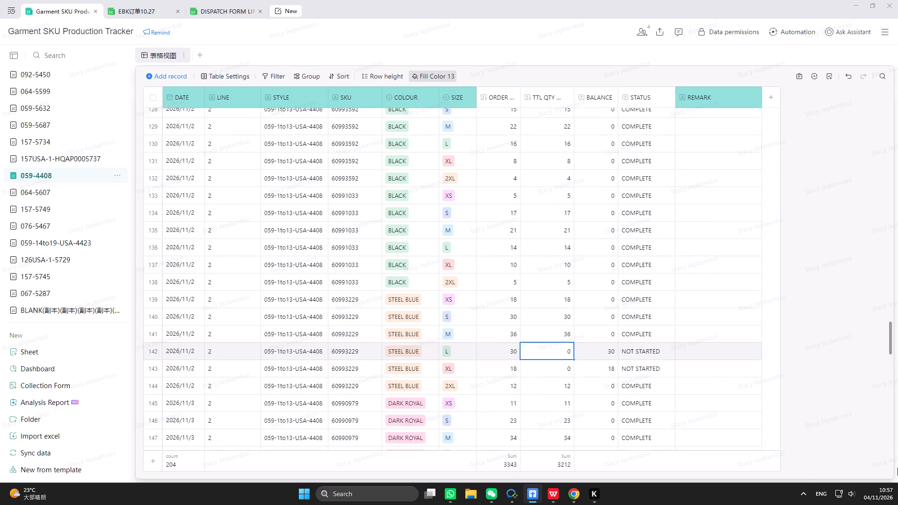
pyautogui.write('30')
pyautogui.press('Return')
pyautogui.write('18')
pyautogui.press('Return')
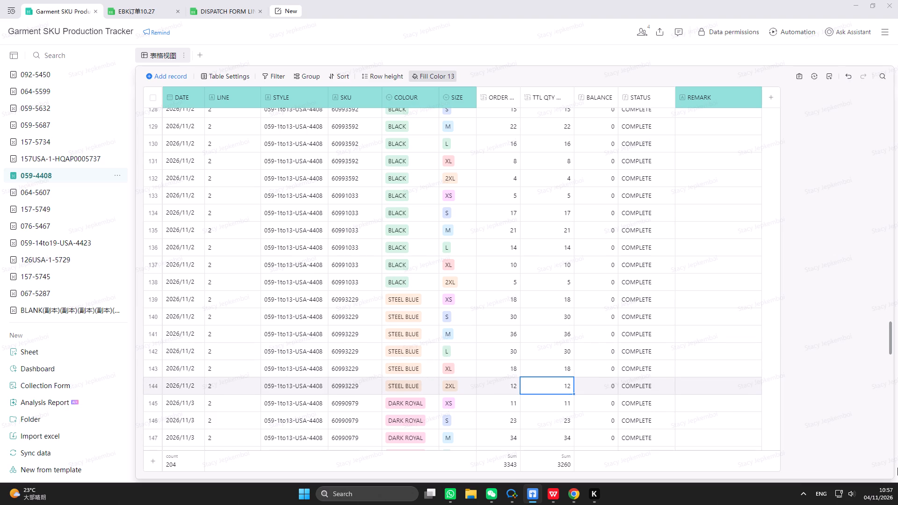
# Set the TTL QTY of the black SKU 60993209 size XL record dated 2026/11/2 to 8.
pyautogui.scroll(2, 694, 369)
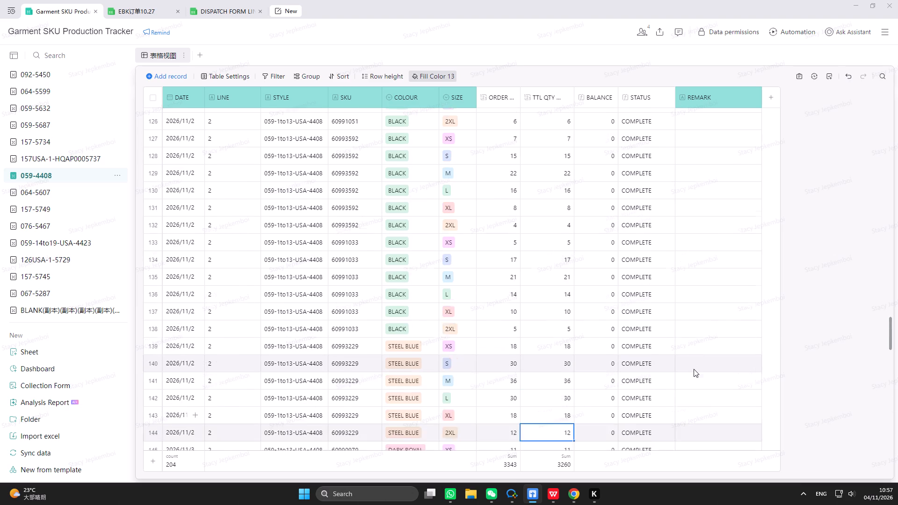
pyautogui.scroll(7, 694, 369)
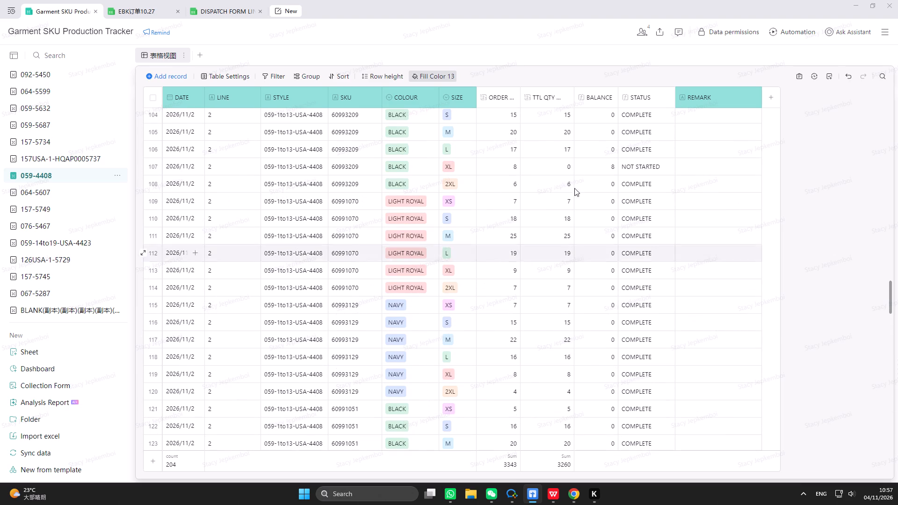
pyautogui.click(567, 166)
pyautogui.press('8')
pyautogui.press('Return')
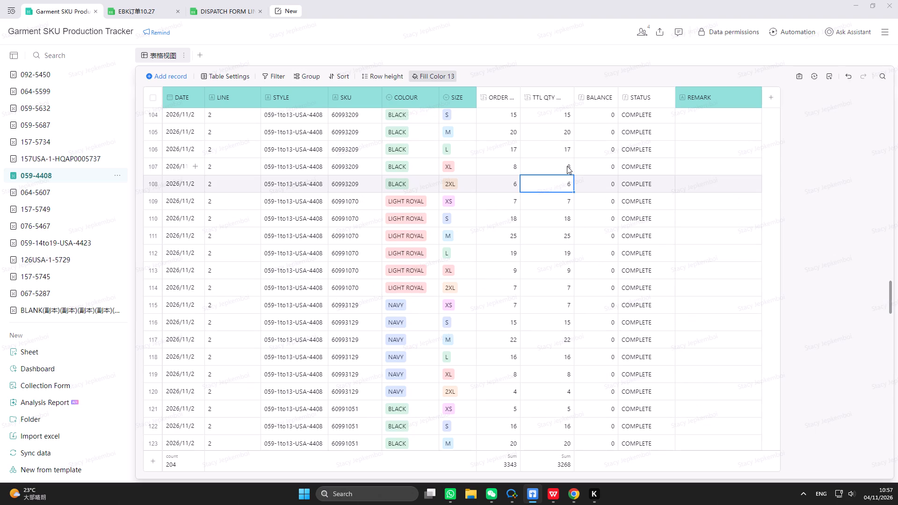
# Set the TTL QTY of the light royal SKU 60991058 size L record dated 2026/10/31 to 48.
pyautogui.scroll(13, 567, 166)
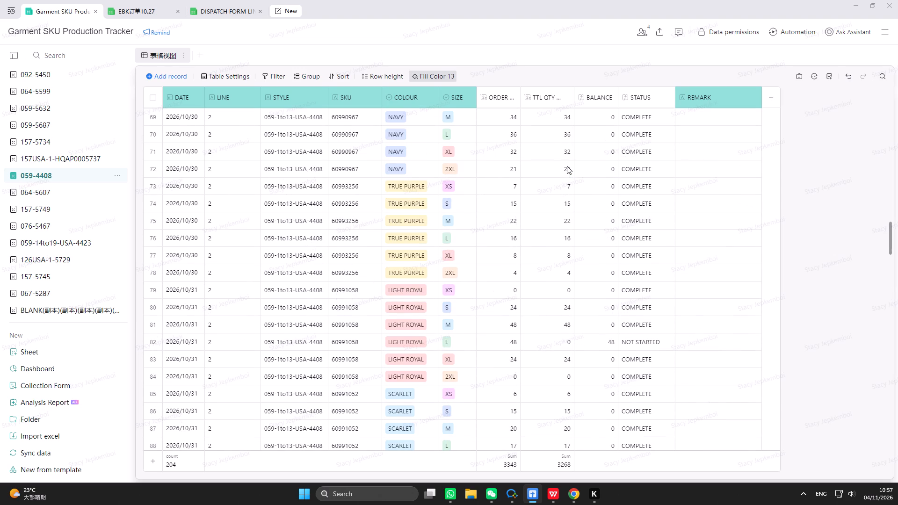
pyautogui.click(568, 346)
pyautogui.write('48')
pyautogui.press('Return')
# Set the TTL QTY of the navy SKU 60993590 size 2XL record dated 2026/10/30 to 21.
pyautogui.scroll(4, 568, 346)
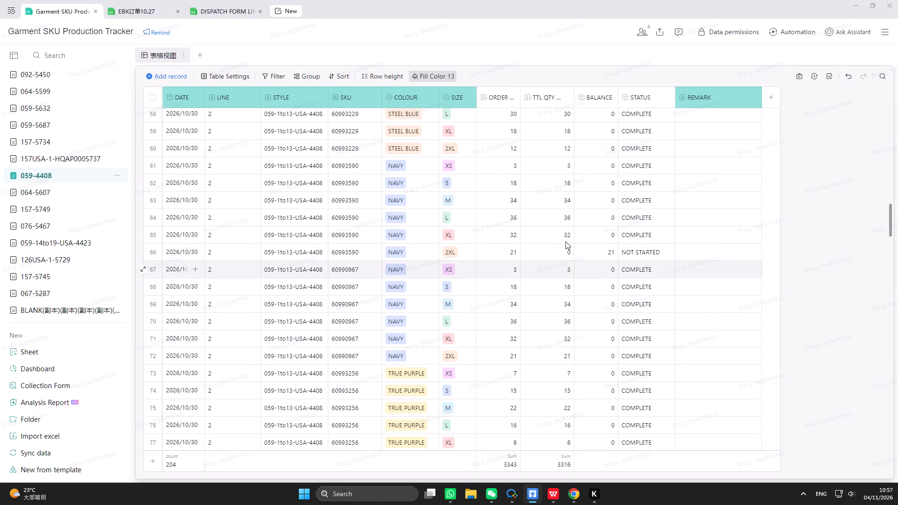
pyautogui.click(571, 253)
pyautogui.write('21')
pyautogui.press('Return')
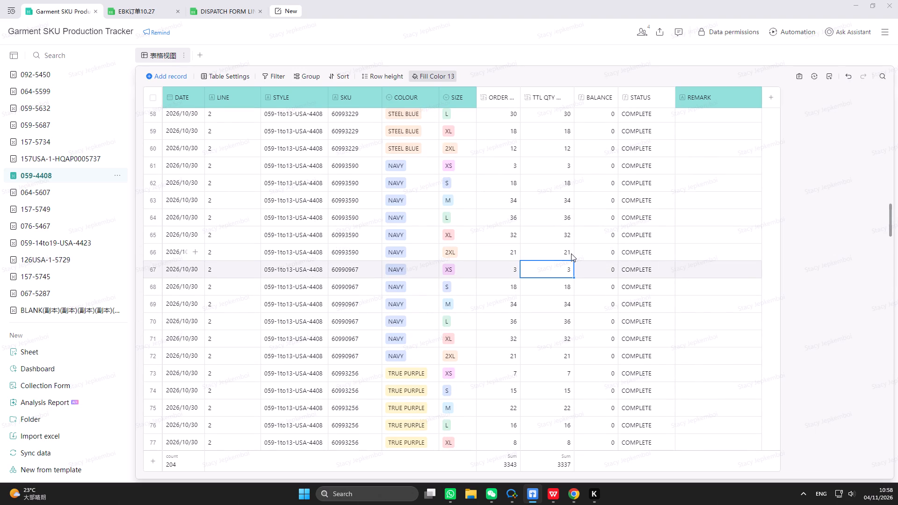
pyautogui.scroll(11, 571, 253)
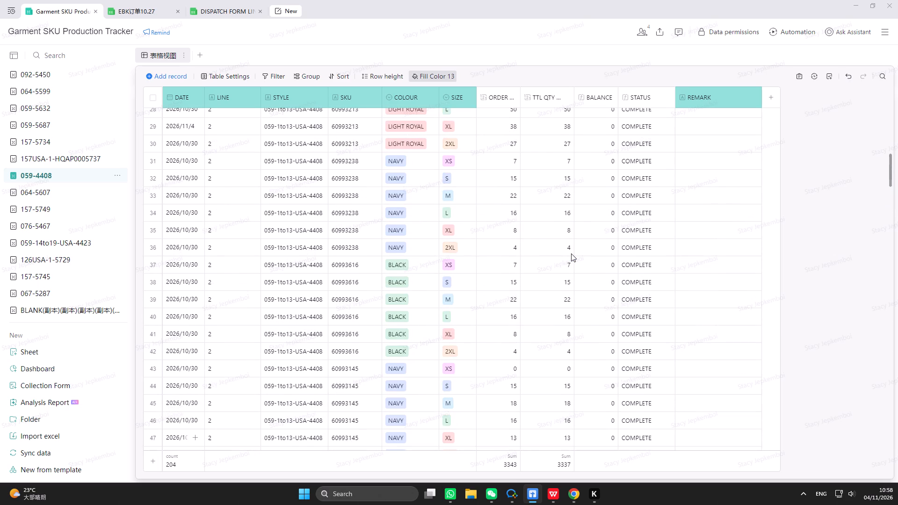
pyautogui.scroll(20, 571, 253)
pyautogui.scroll(4, 571, 253)
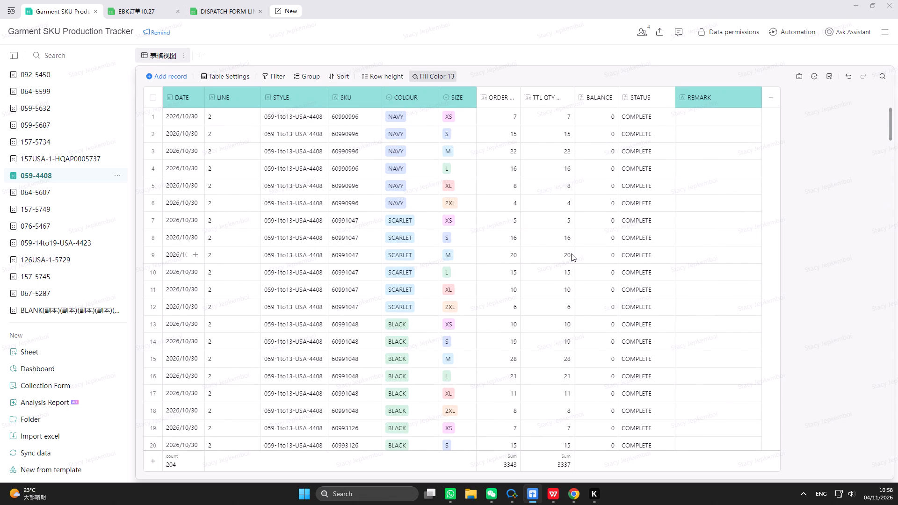
pyautogui.scroll(-9, 560, 249)
pyautogui.scroll(20, 564, 269)
pyautogui.scroll(1, 564, 269)
pyautogui.scroll(-10, 564, 269)
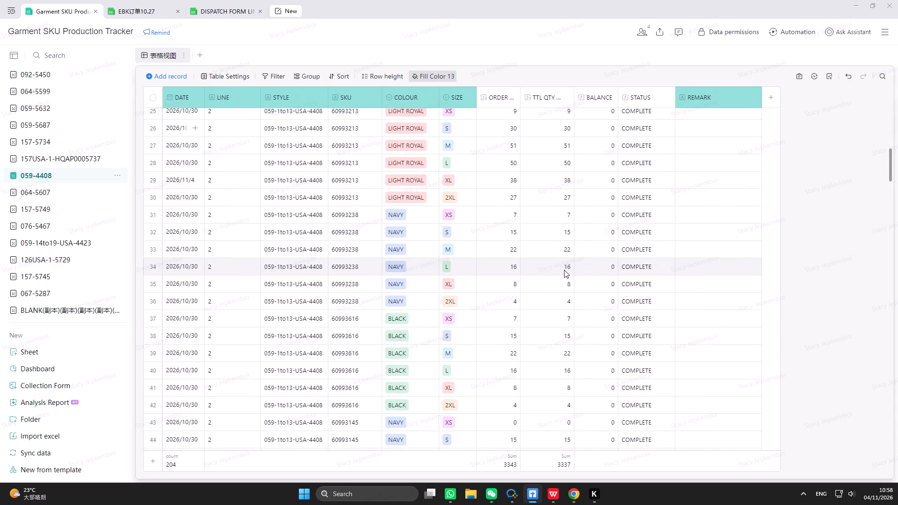
pyautogui.scroll(-11, 564, 270)
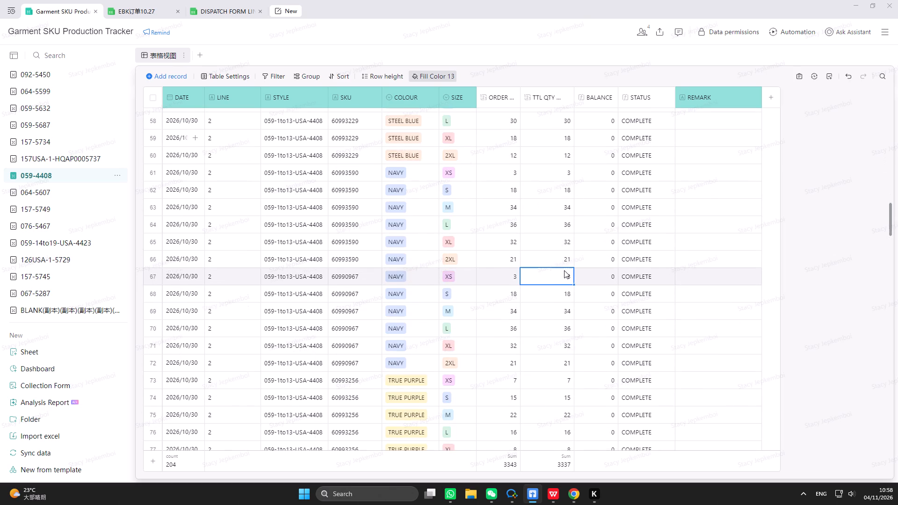
pyautogui.scroll(-20, 564, 270)
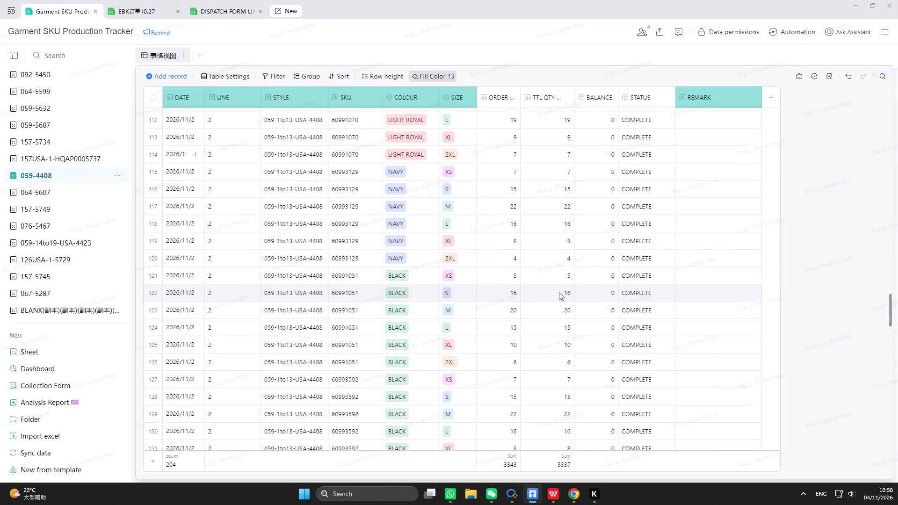
pyautogui.scroll(-20, 559, 292)
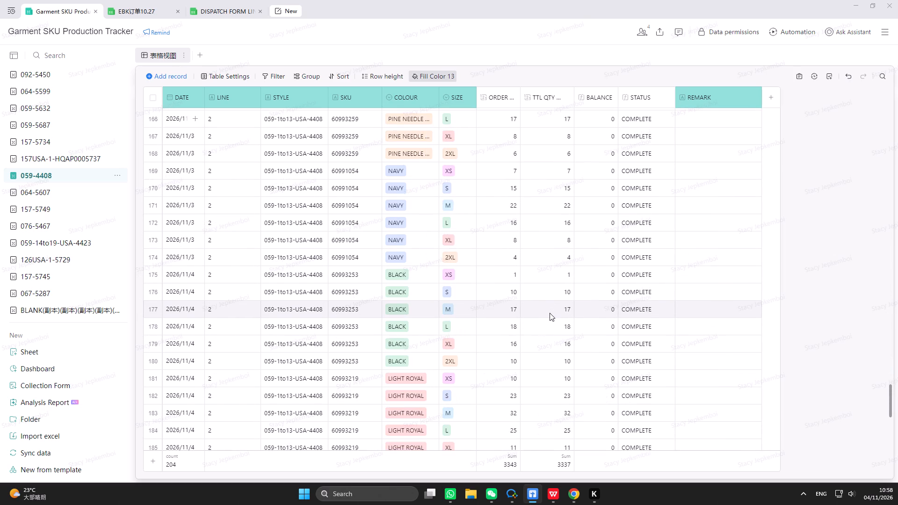
pyautogui.scroll(1, 550, 313)
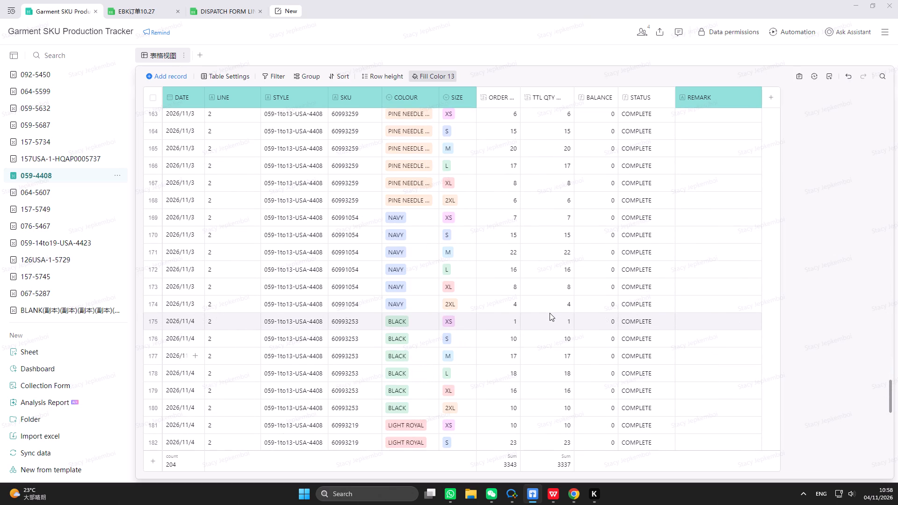
pyautogui.scroll(3, 550, 313)
pyautogui.scroll(-11, 550, 313)
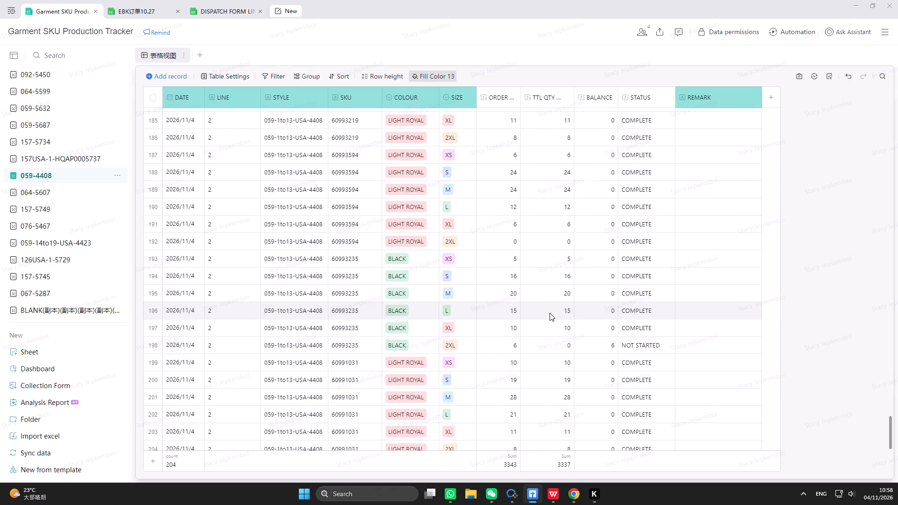
pyautogui.click(568, 346)
pyautogui.scroll(-12, 567, 345)
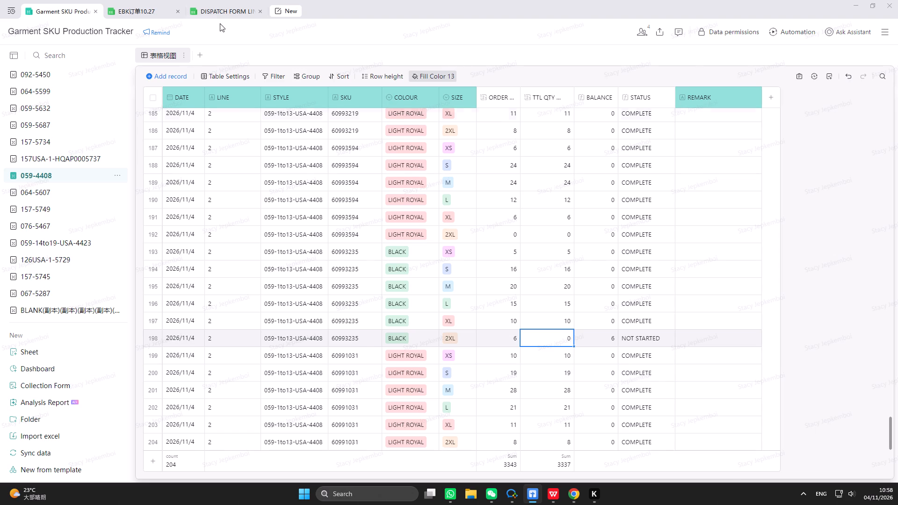